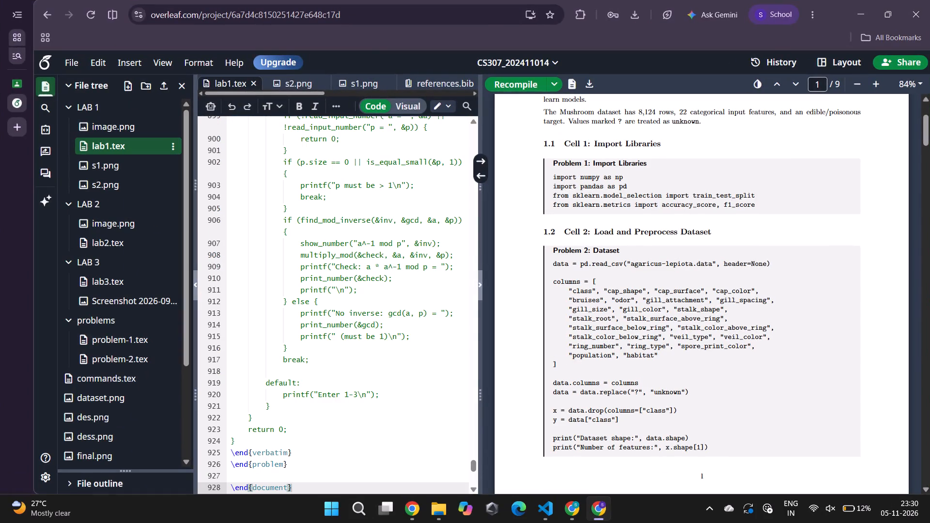
pyautogui.hotkey('ctrl', 's')
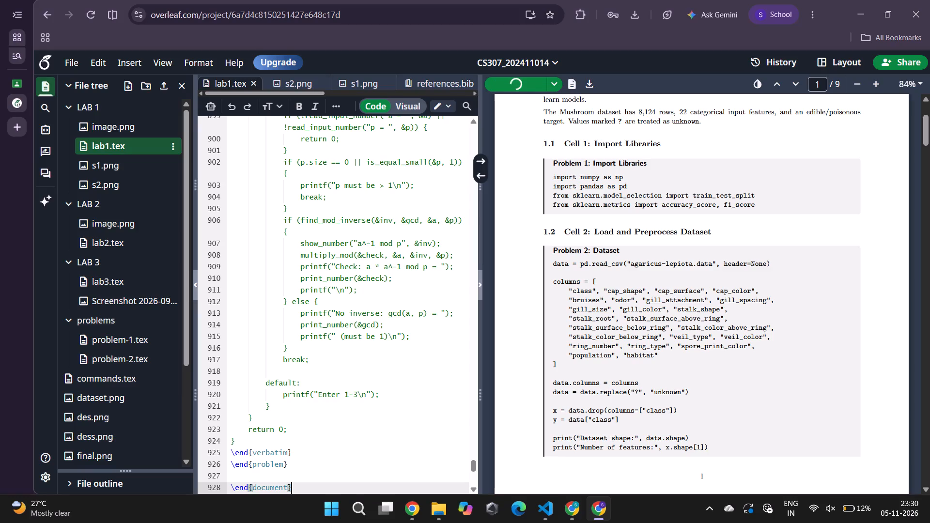
# Check the first page of the compiled preview and the beginning of the lab1.tex source.
pyautogui.scroll(20, 577, 258)
pyautogui.scroll(3, 577, 258)
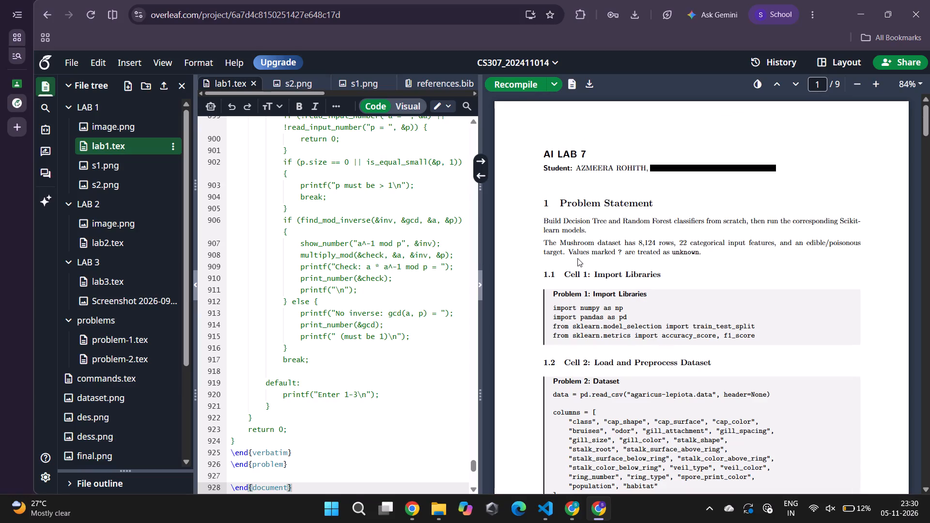
pyautogui.scroll(11, 394, 195)
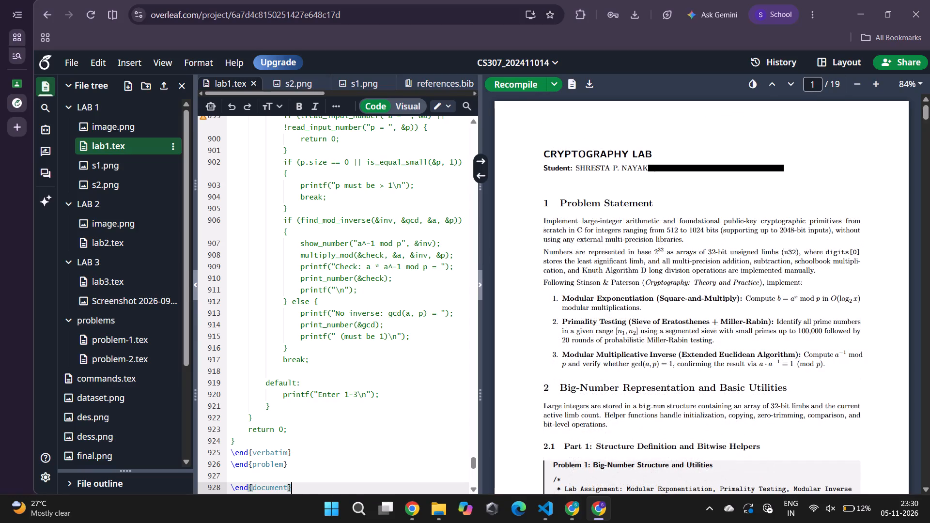
pyautogui.scroll(20, 467, 461)
pyautogui.scroll(20, 467, 461)
pyautogui.scroll(6, 467, 461)
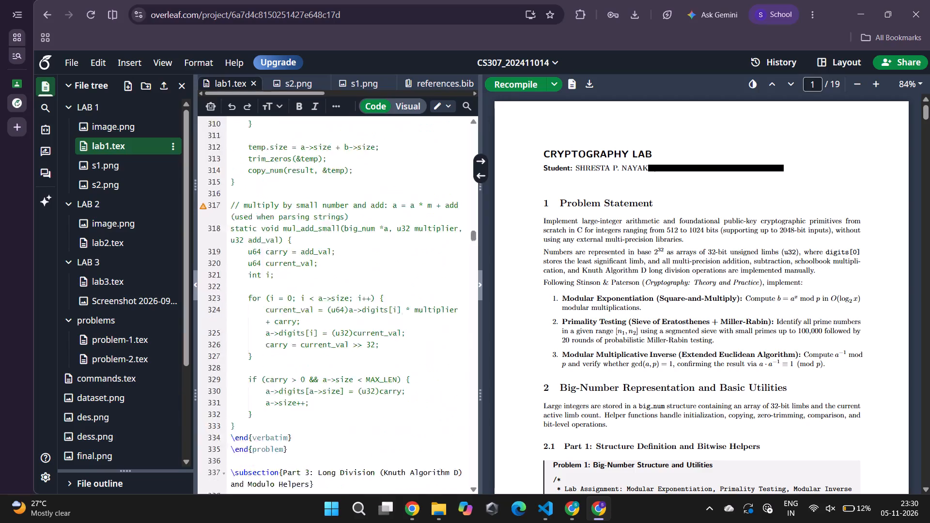
pyautogui.scroll(11, 467, 461)
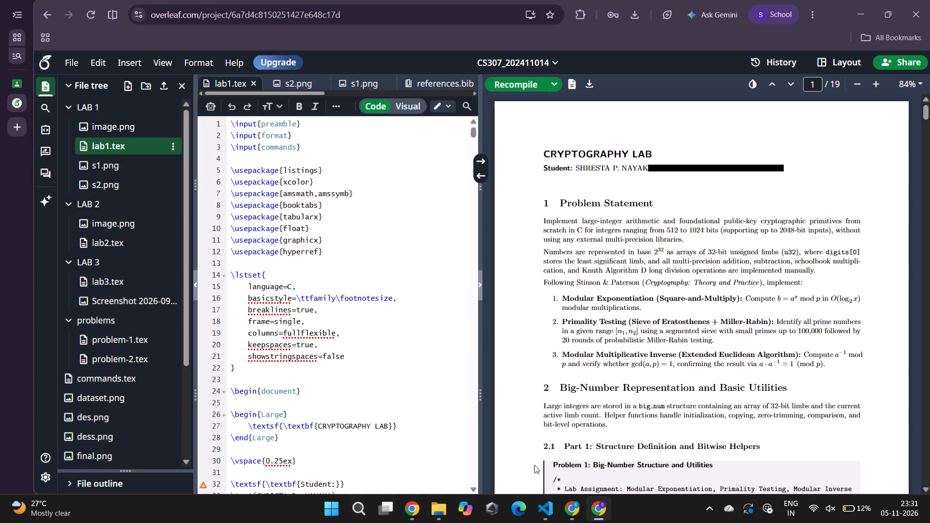
# Look through the compiled preview from the first page to the Main Menu Driver code on the last pages.
pyautogui.scroll(-6, 534, 465)
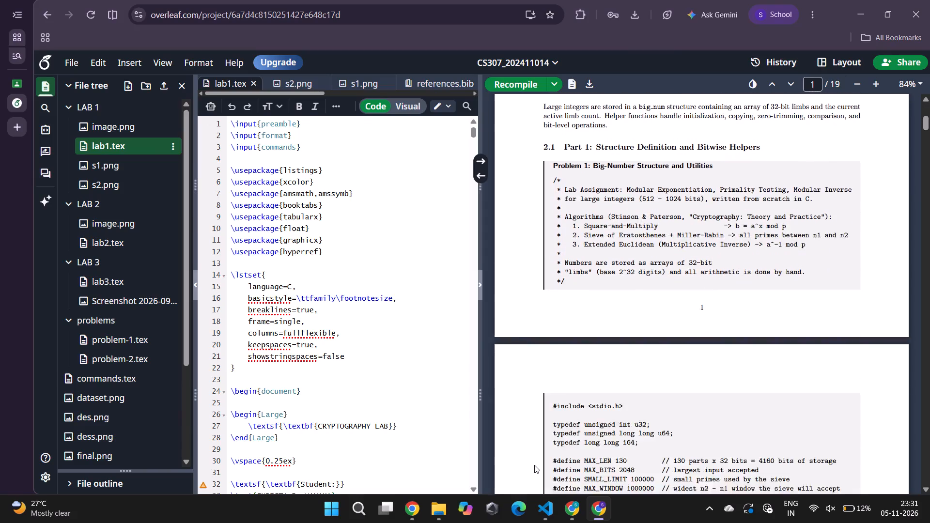
pyautogui.scroll(-16, 534, 465)
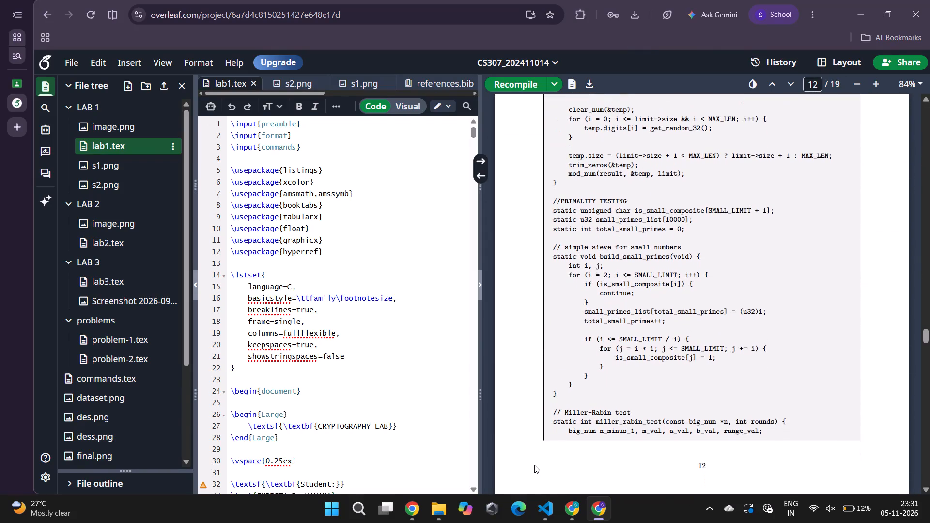
pyautogui.scroll(-10, 534, 465)
pyautogui.scroll(-11, 534, 465)
pyautogui.scroll(-12, 534, 465)
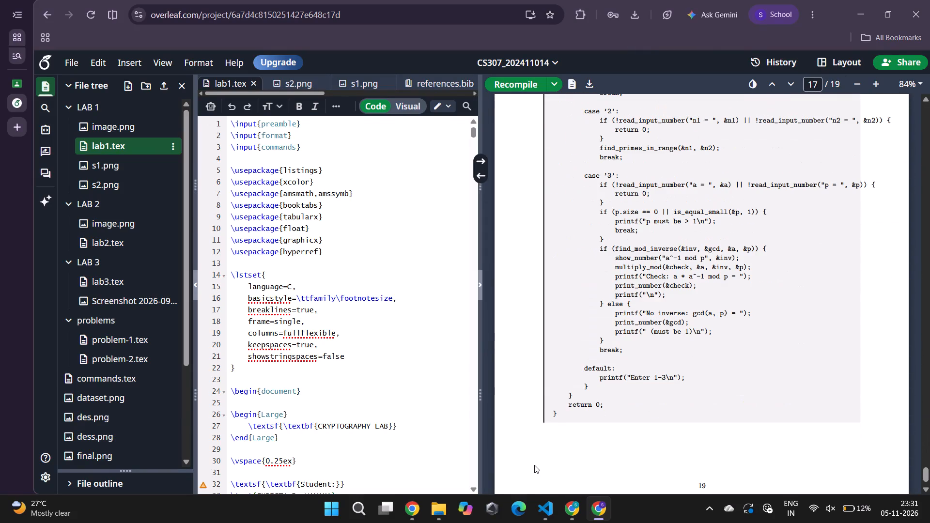
pyautogui.scroll(-10, 534, 465)
pyautogui.scroll(6, 534, 465)
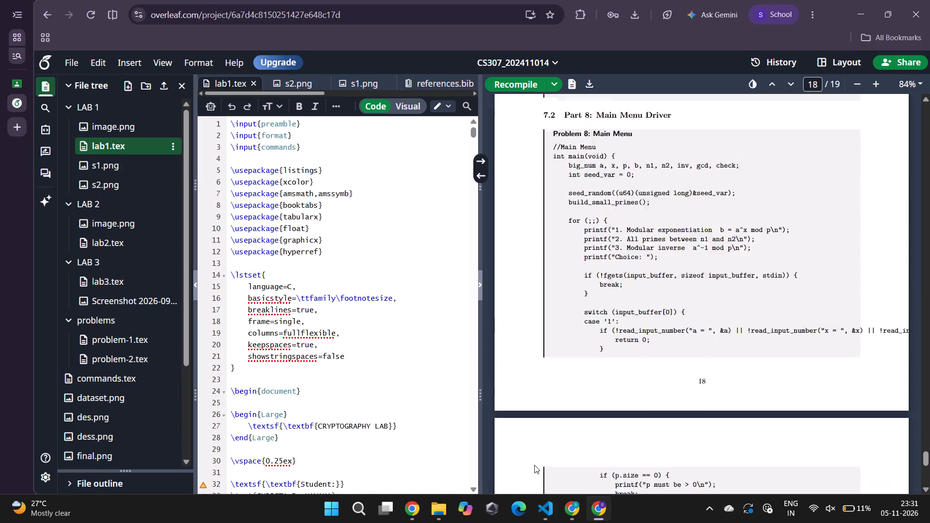
pyautogui.scroll(5, 534, 465)
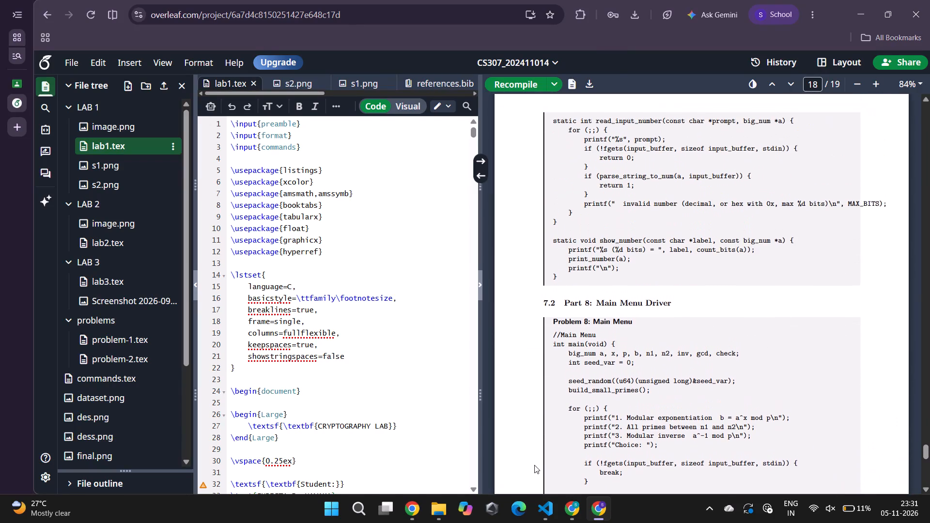
# Check the Problem Statement source in lab1.tex and look back through the preview to its first page.
pyautogui.scroll(-7, 309, 181)
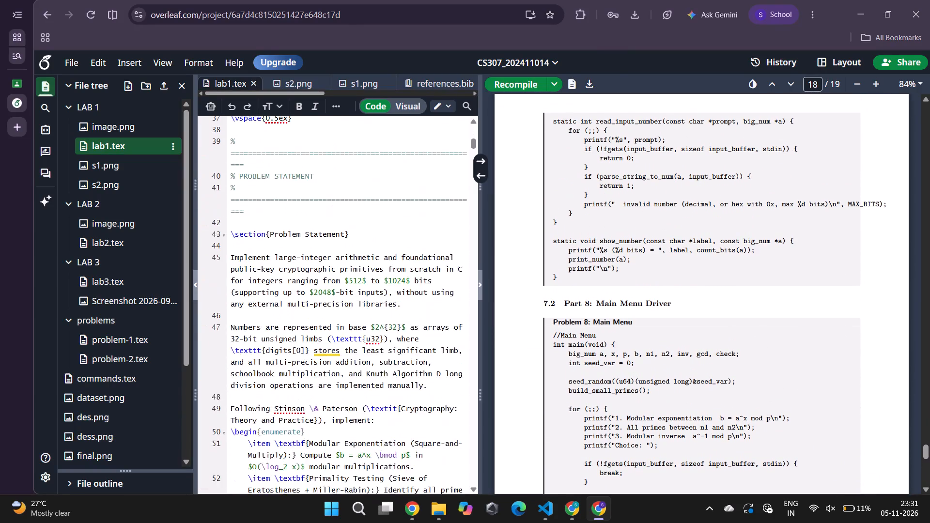
pyautogui.scroll(-1, 309, 181)
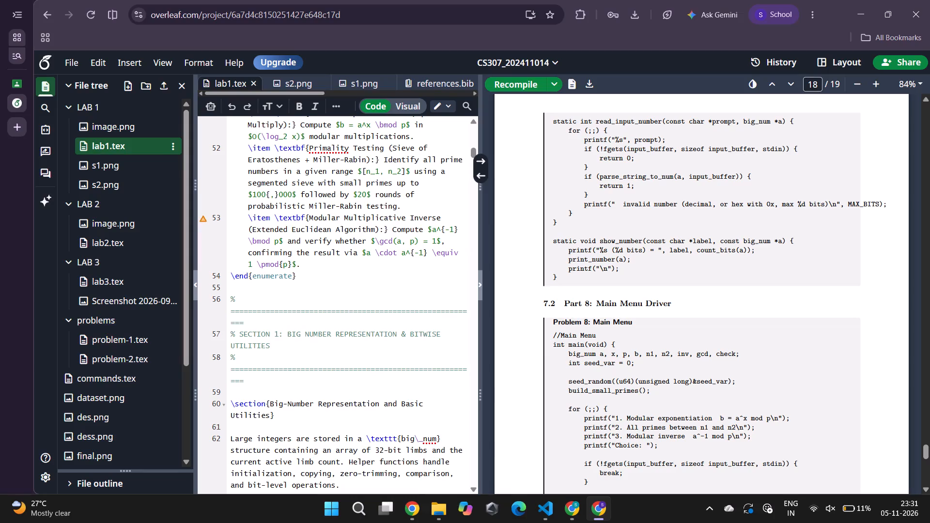
pyautogui.scroll(1, 309, 181)
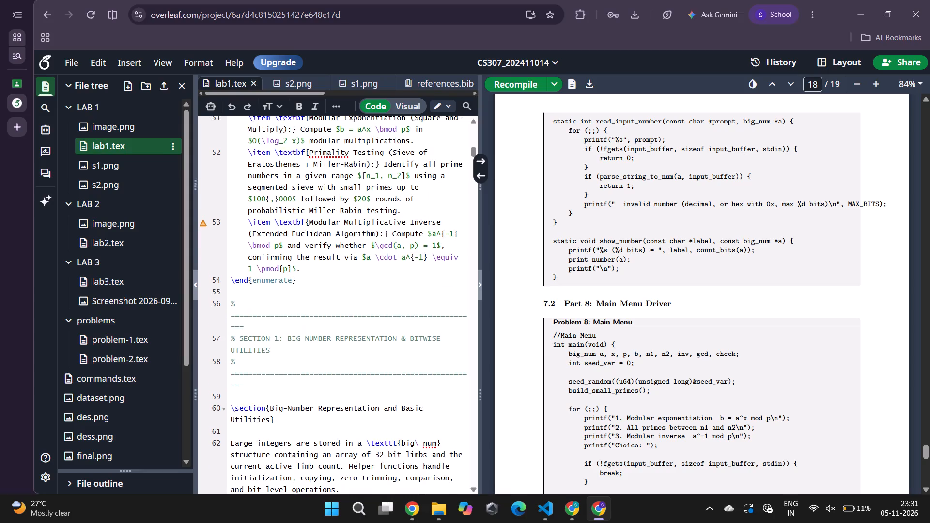
pyautogui.scroll(2, 309, 181)
pyautogui.scroll(7, 601, 117)
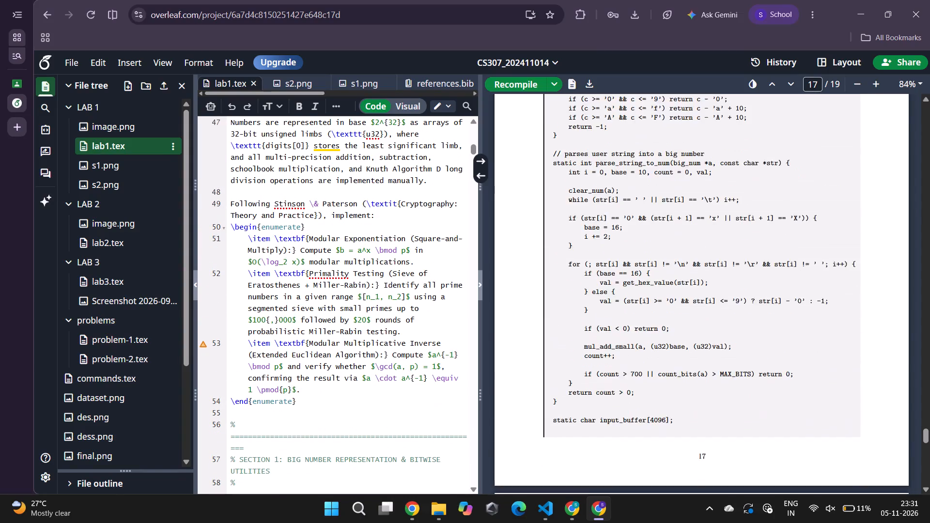
pyautogui.scroll(17, 601, 117)
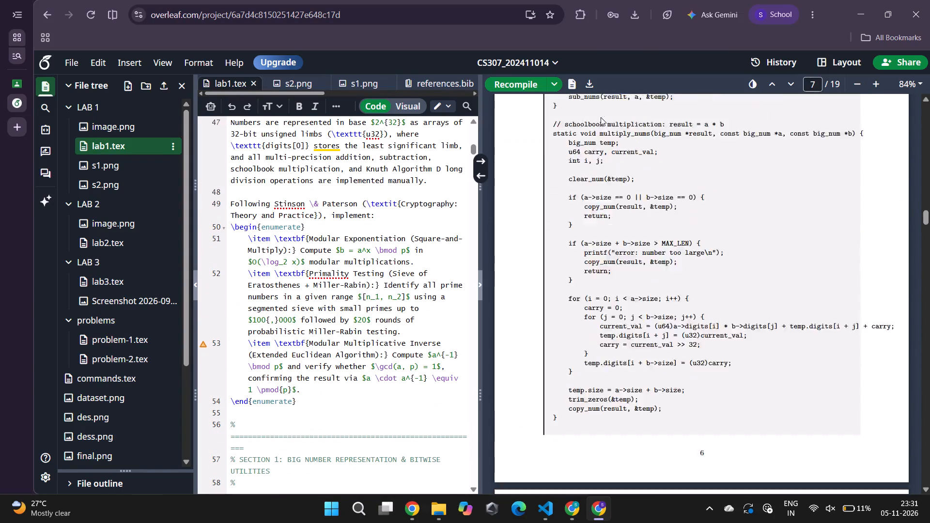
pyautogui.scroll(7, 601, 117)
pyautogui.scroll(-1, 601, 117)
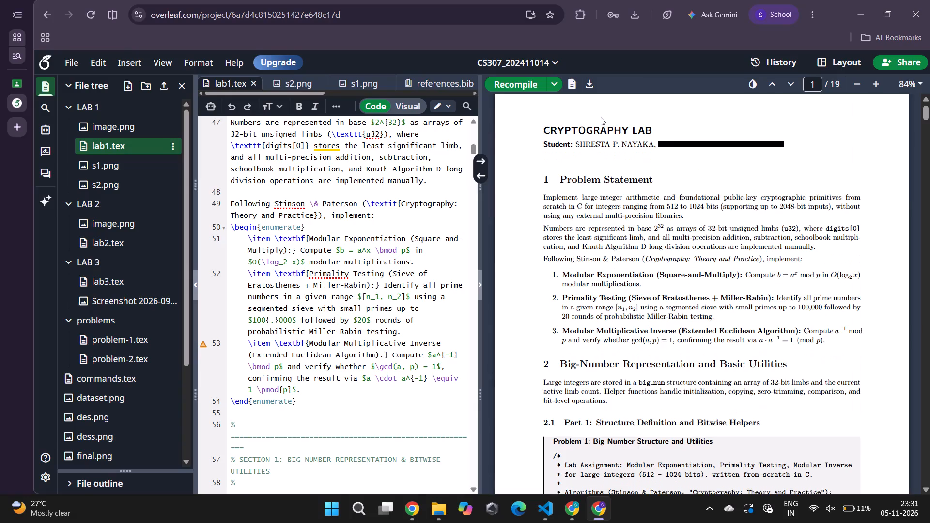
pyautogui.scroll(-1, 601, 117)
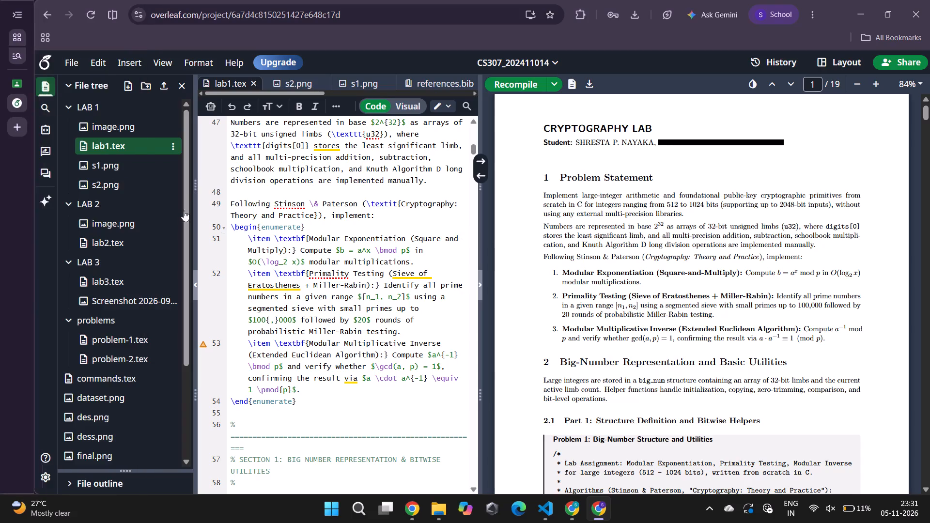
# Switch to Google Classroom, leave the Operating Systems assignment, and open the CS309/CS369 class.
pyautogui.click(34, 84)
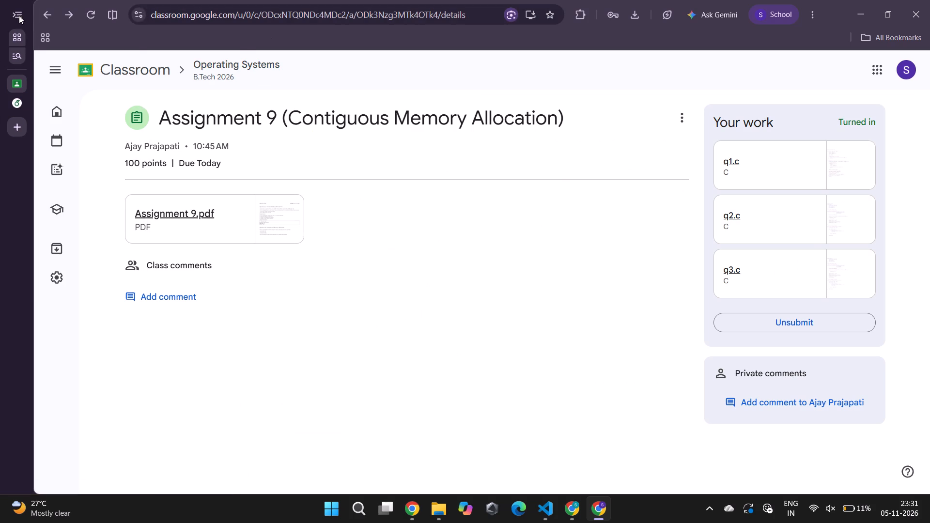
pyautogui.click(47, 11)
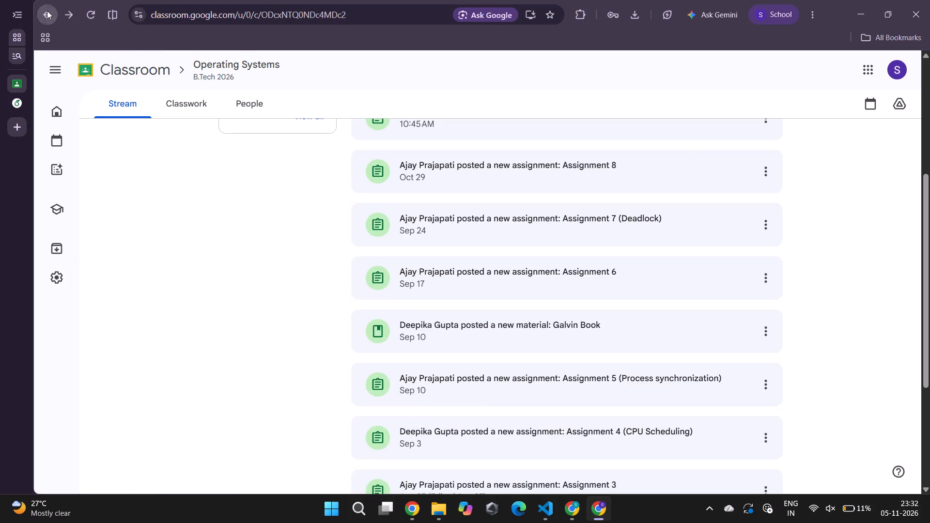
pyautogui.scroll(2, 510, 234)
pyautogui.scroll(-2, 510, 234)
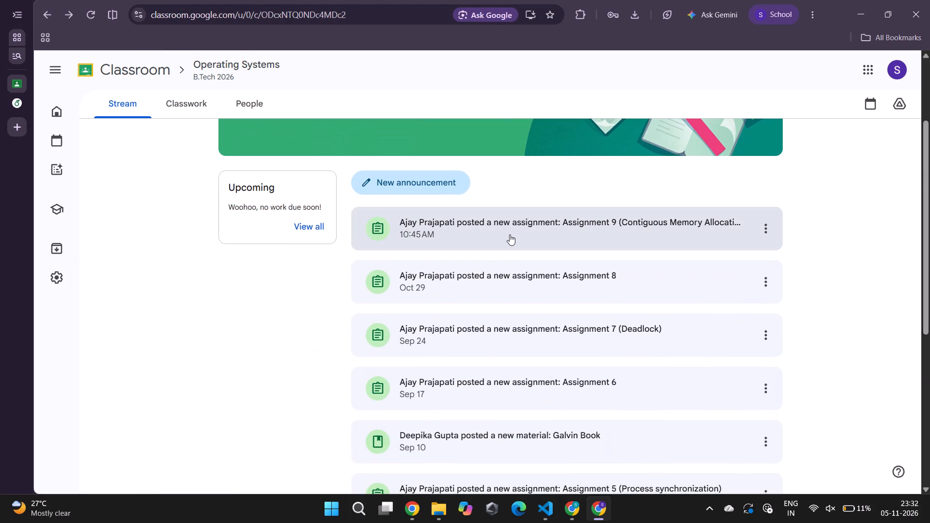
pyautogui.hscroll(9, 276, 217)
pyautogui.scroll(-1, 276, 217)
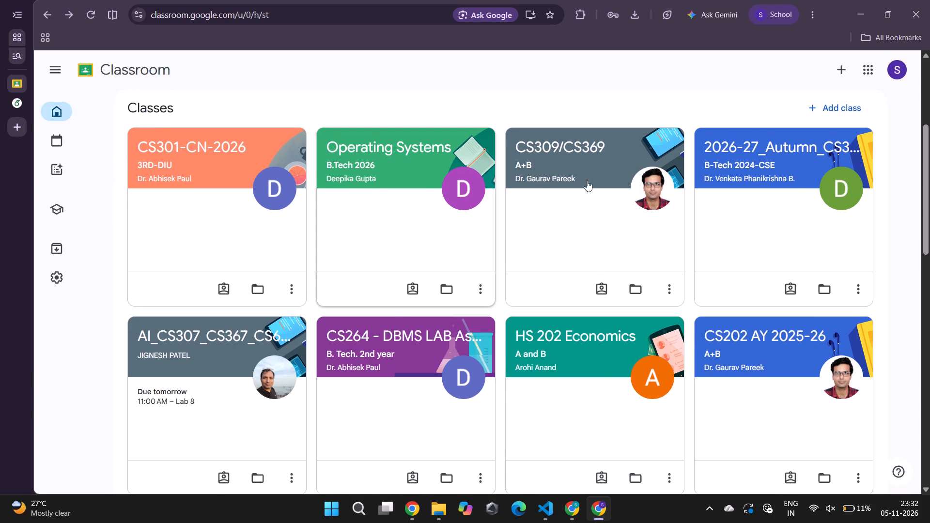
pyautogui.click(575, 151)
pyautogui.hscroll(8, 476, 252)
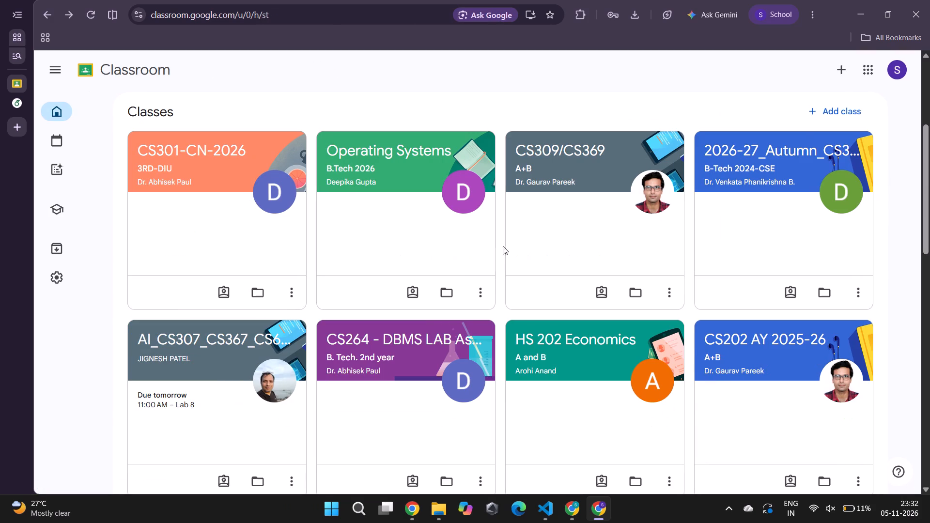
pyautogui.click(535, 157)
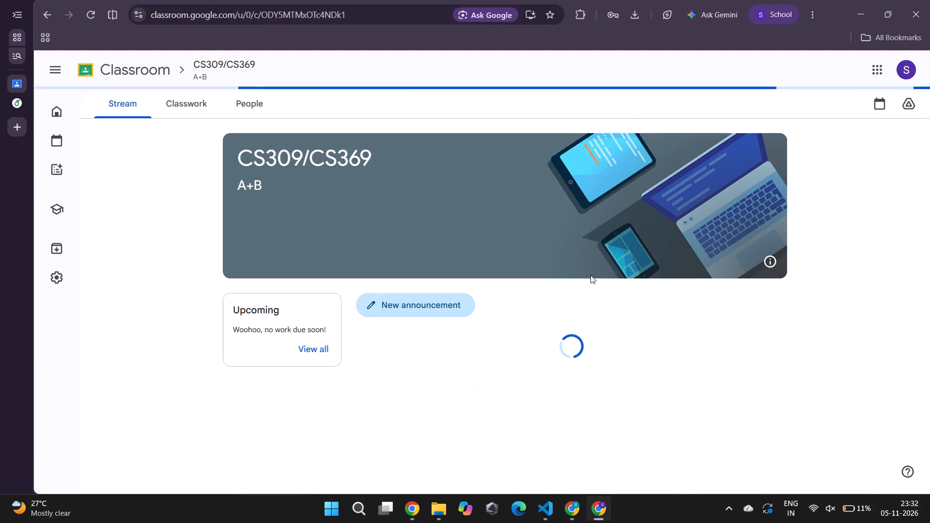
# In the Oct 29 lab assignment post, copy the text from "1. Modulo Exponentiation" through "Implement all the above using the algorithms".
pyautogui.scroll(-2, 577, 286)
pyautogui.scroll(4, 577, 286)
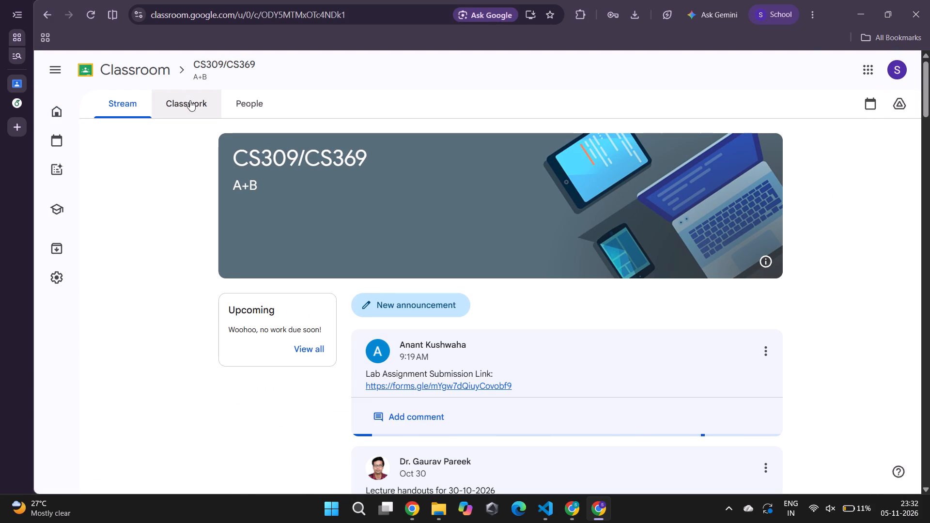
pyautogui.scroll(-2, 523, 398)
pyautogui.scroll(-2, 477, 387)
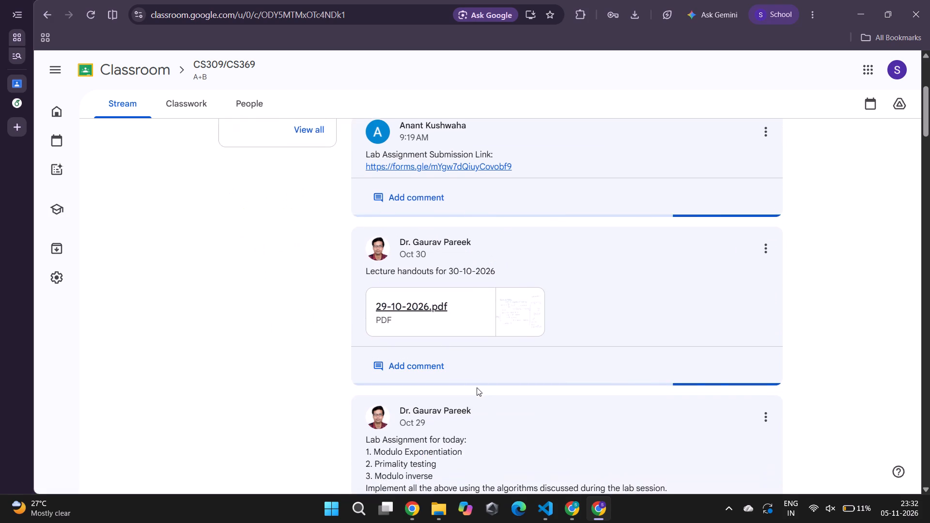
pyautogui.scroll(-1, 471, 354)
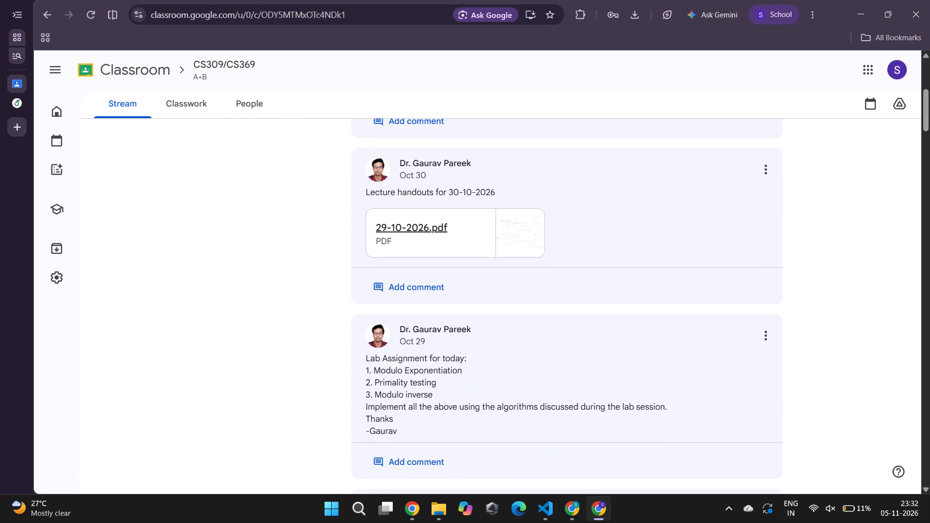
pyautogui.moveTo(366, 369); pyautogui.dragTo(543, 409)
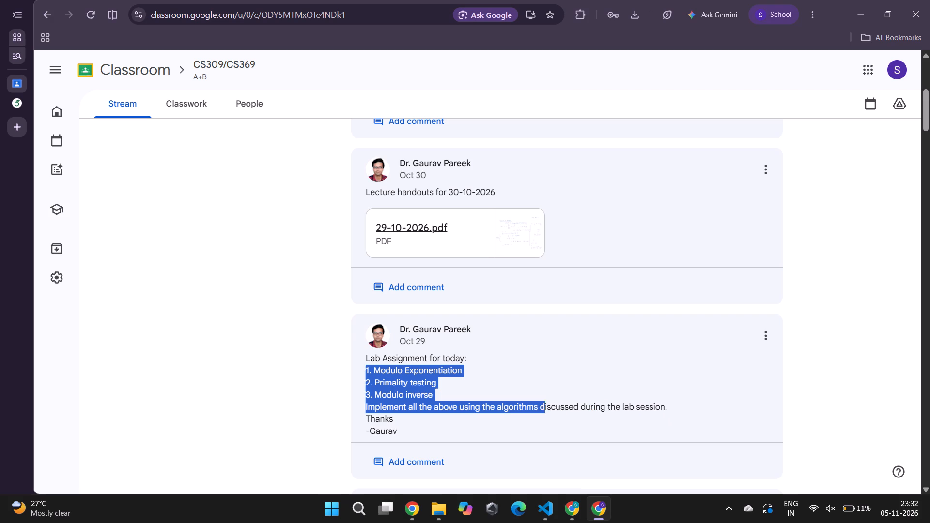
pyautogui.moveTo(543, 409); pyautogui.dragTo(540, 408)
pyautogui.hotkey('ctrl', 'c')
# Back in the Overleaf project, replace the Problem Statement section's body text and enumerated list with the copied assignment text, and recompile.
pyautogui.click(16, 100)
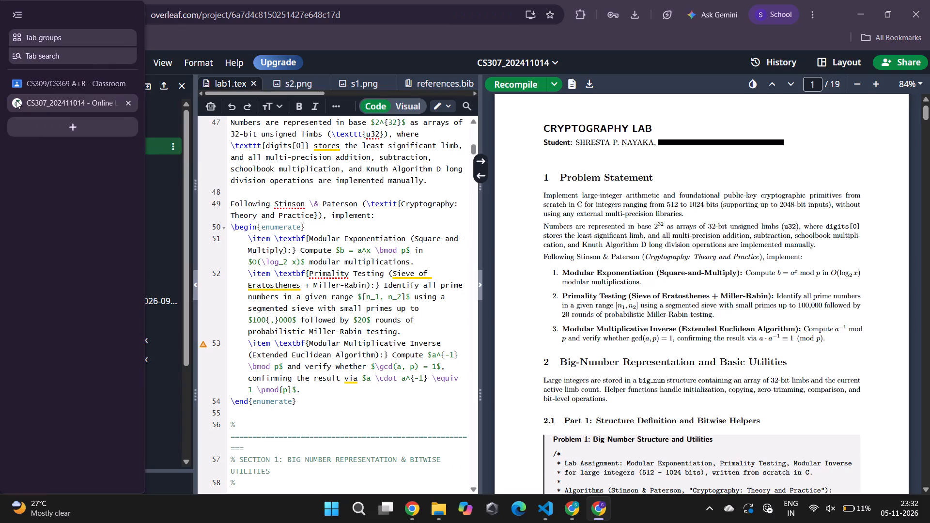
pyautogui.scroll(2, 305, 225)
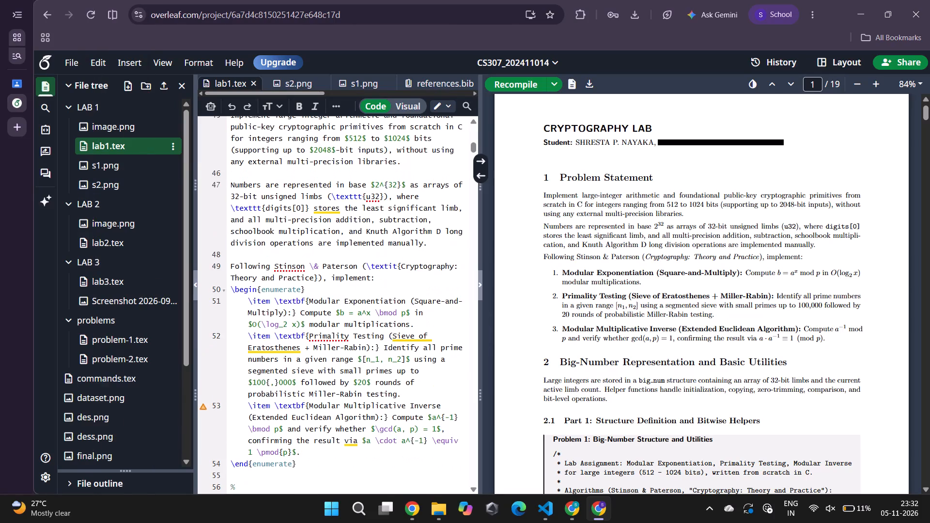
pyautogui.scroll(1, 305, 225)
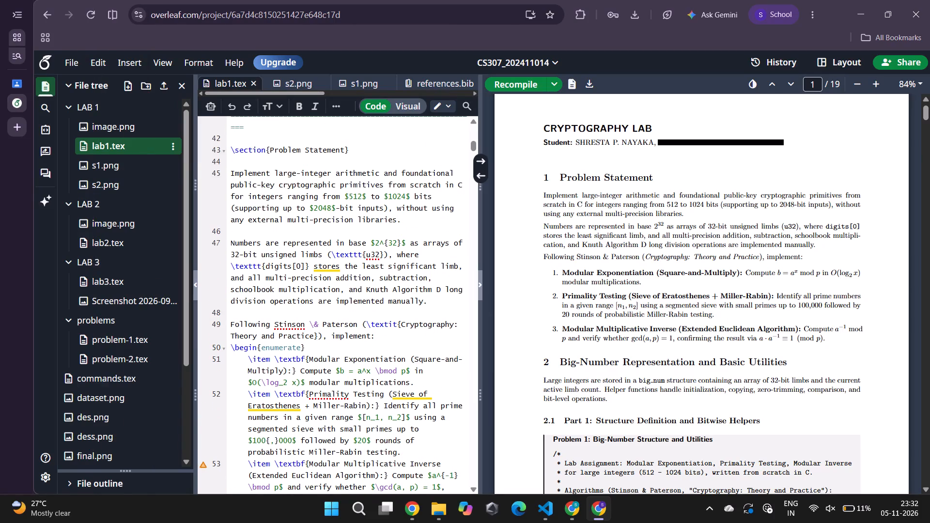
pyautogui.moveTo(229, 173); pyautogui.dragTo(331, 451)
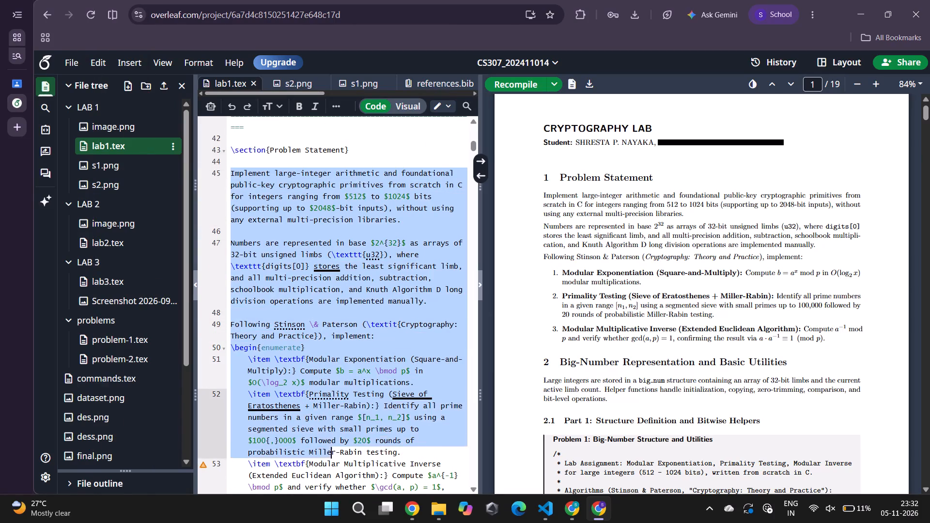
pyautogui.moveTo(331, 451); pyautogui.dragTo(303, 414)
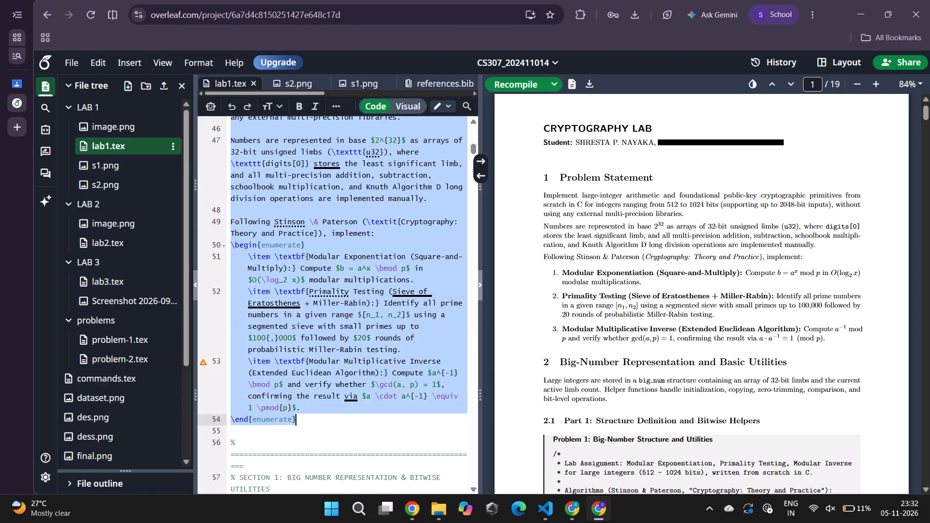
pyautogui.moveTo(303, 414); pyautogui.dragTo(303, 412)
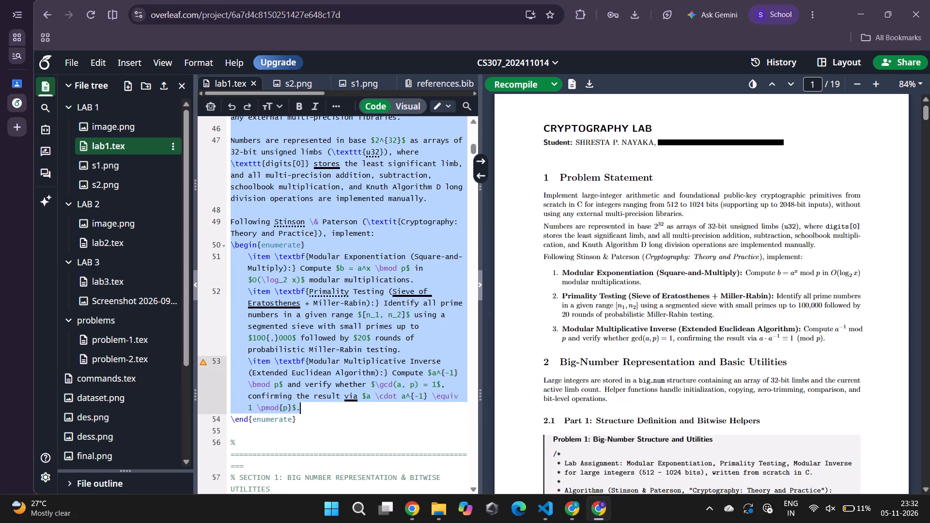
pyautogui.moveTo(303, 412); pyautogui.dragTo(304, 417)
pyautogui.scroll(1, 304, 417)
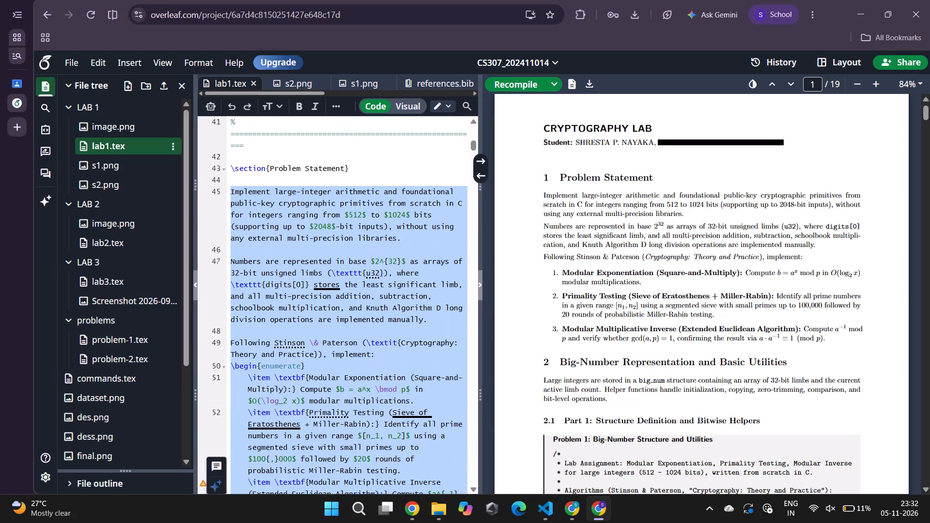
pyautogui.scroll(1, 304, 417)
pyautogui.hotkey('ctrl', 'v')
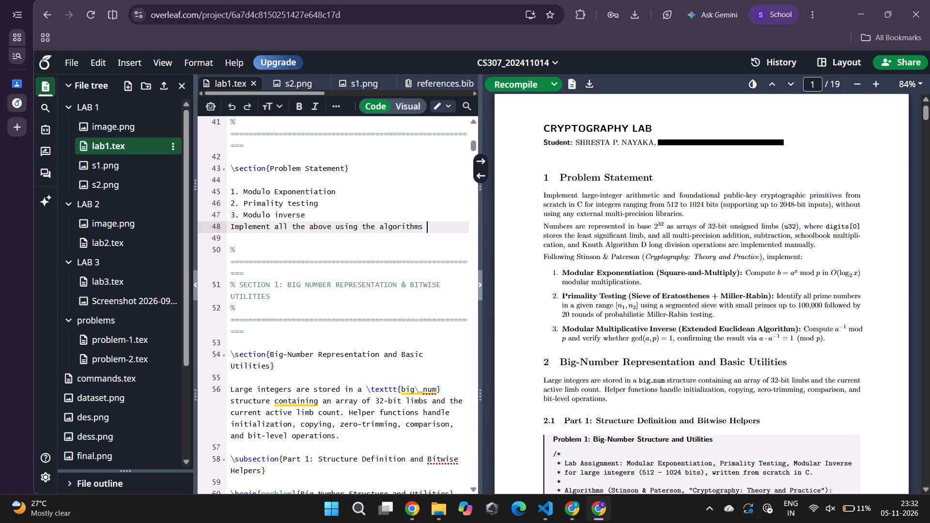
pyautogui.hotkey('ctrl', 's')
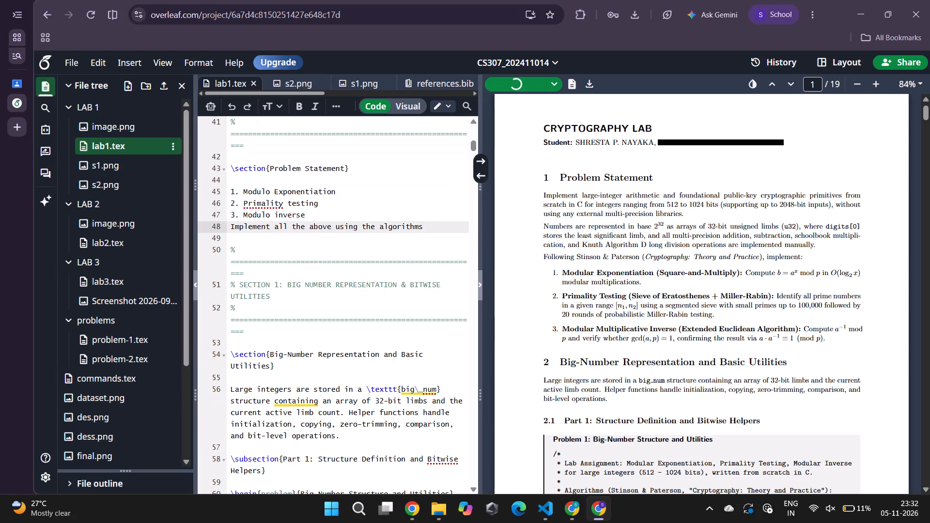
# Insert an itemize environment with an empty item directly under the Problem Statement section heading, above the numbered assignment lines.
pyautogui.moveTo(306, 215); pyautogui.dragTo(279, 211)
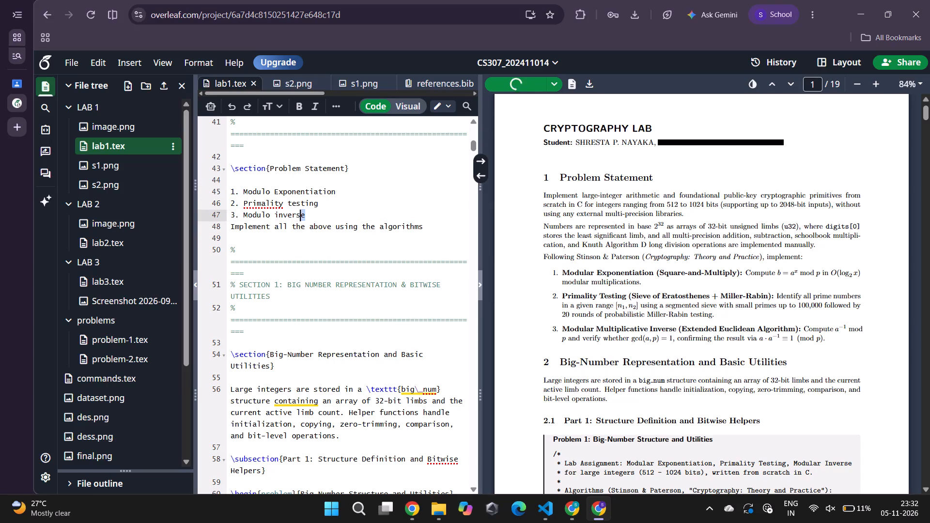
pyautogui.moveTo(279, 211); pyautogui.dragTo(224, 196)
pyautogui.click(256, 183)
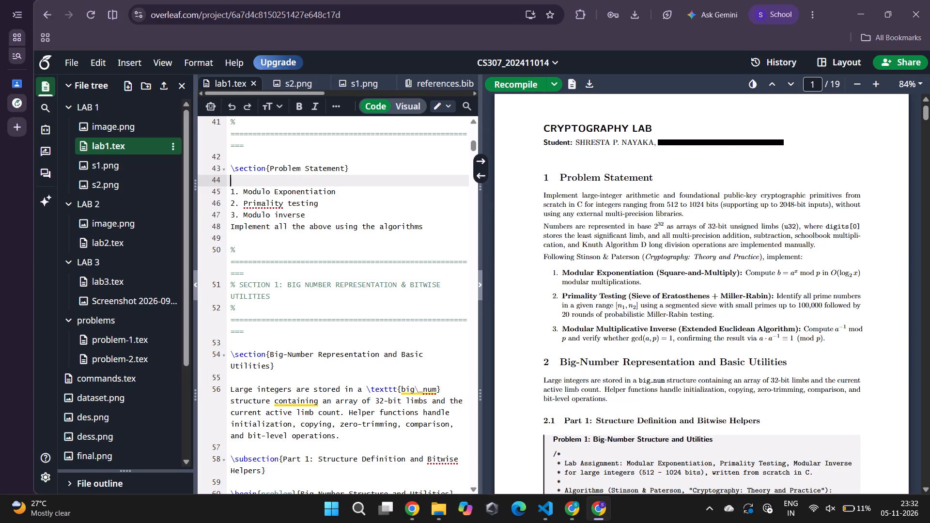
pyautogui.write('\\BE')
pyautogui.press('Return')
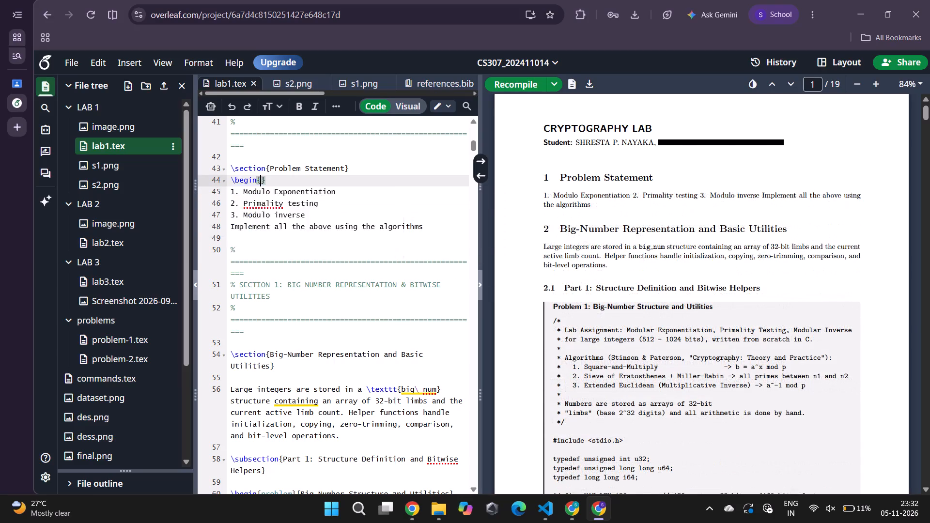
pyautogui.press('i')
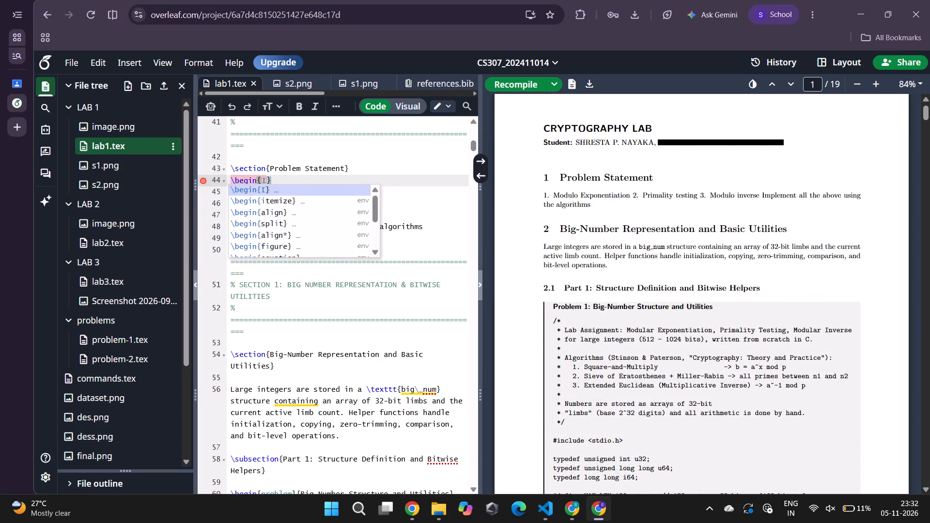
pyautogui.press('Down')
pyautogui.press('Return')
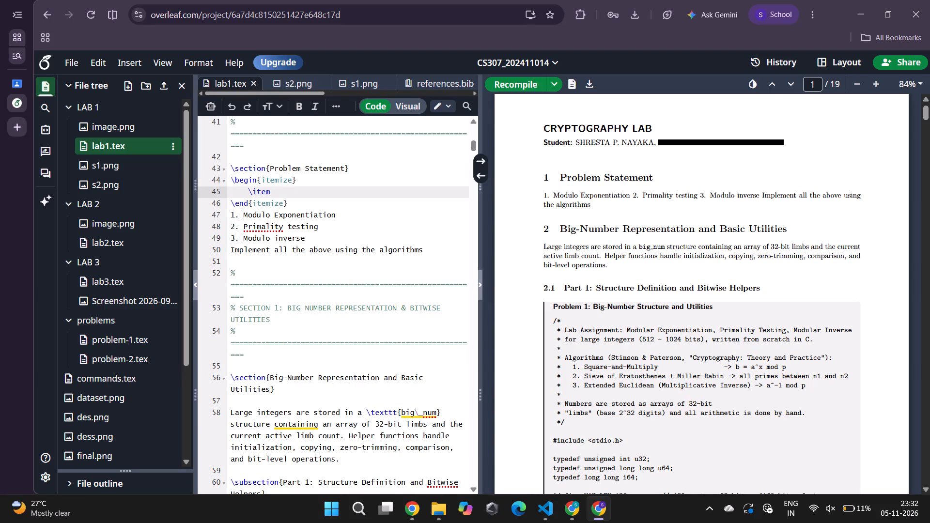
# Move "Modulo Exponentiation" from its numbered line into the first \item of the itemize list, removing the leftover line.
pyautogui.moveTo(243, 219); pyautogui.dragTo(338, 216)
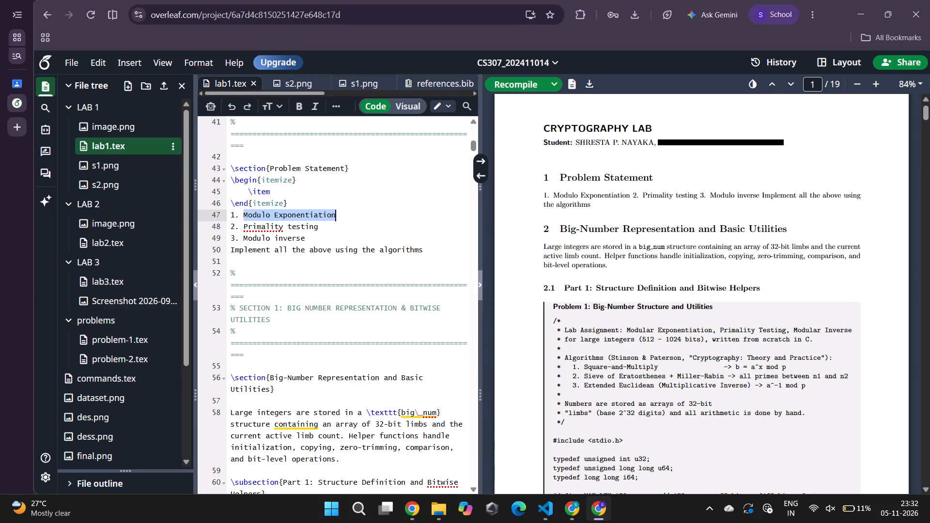
pyautogui.hotkey('ctrl', 'c')
pyautogui.press('\\')
pyautogui.press('BackSpace')
pyautogui.press('BackSpace')
pyautogui.press('BackSpace')
pyautogui.press('BackSpace')
pyautogui.press('BackSpace')
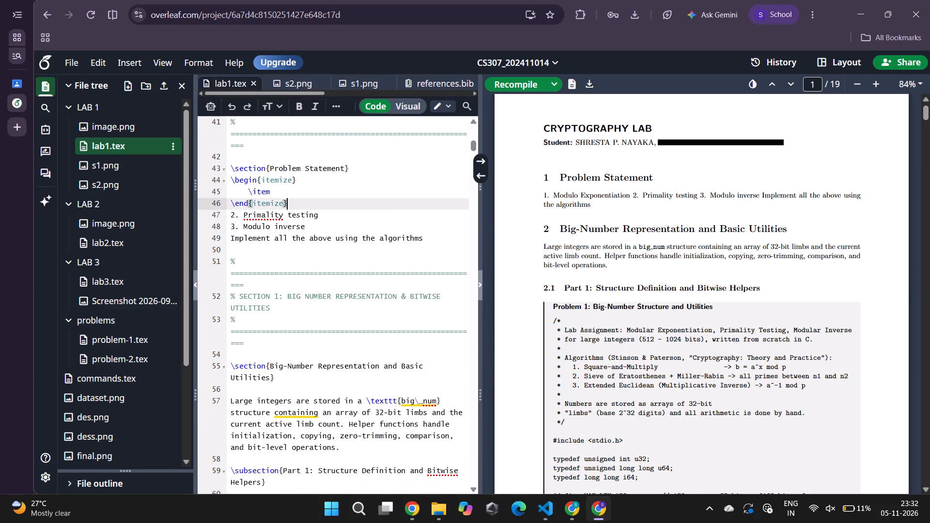
pyautogui.press('Up')
pyautogui.hotkey('ctrl', 'v')
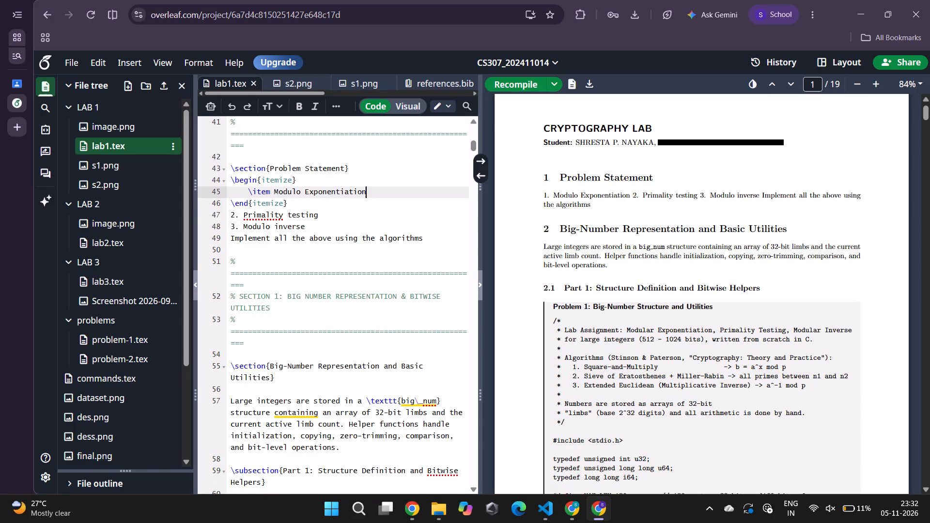
# Add a second \item to the list and move "Primality testing" into it from its numbered line, removing that line.
pyautogui.press('Down')
pyautogui.press('Up')
pyautogui.press('Return')
pyautogui.press(']')
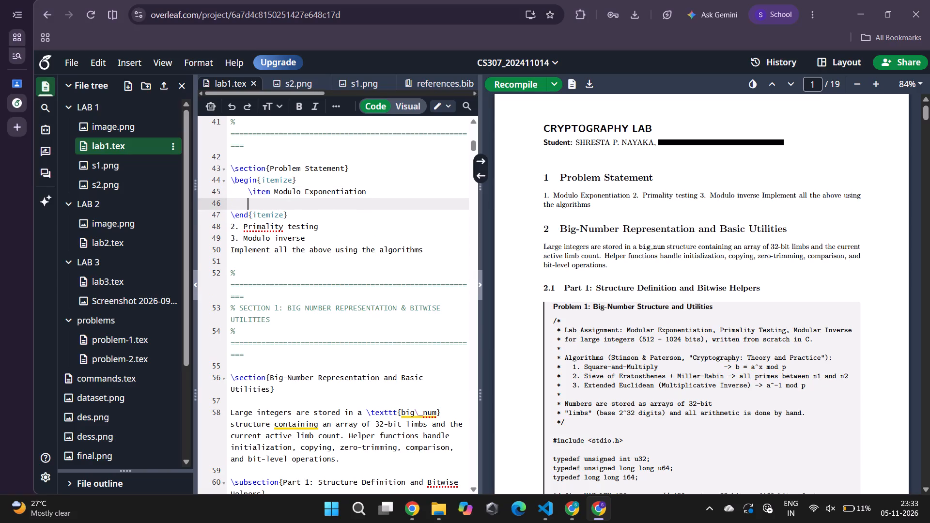
pyautogui.press('BackSpace')
pyautogui.press('\\')
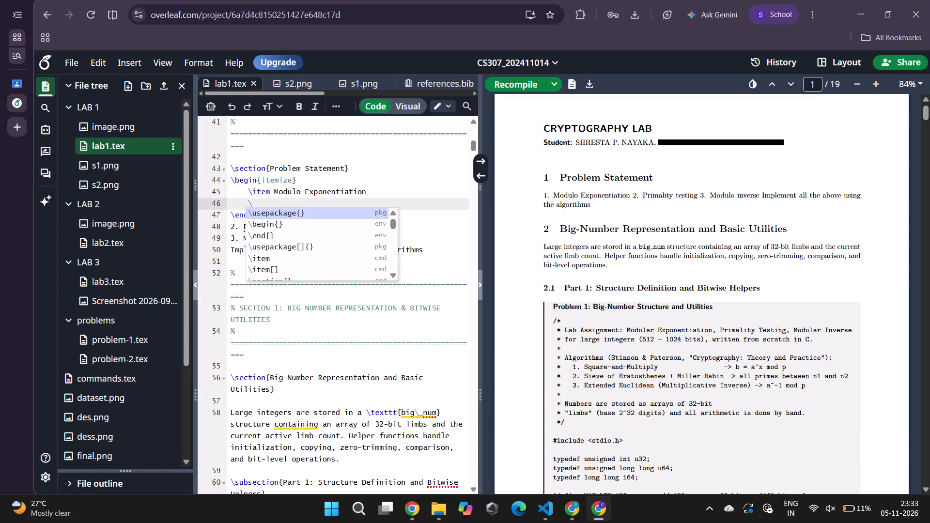
pyautogui.press('i')
pyautogui.press('Return')
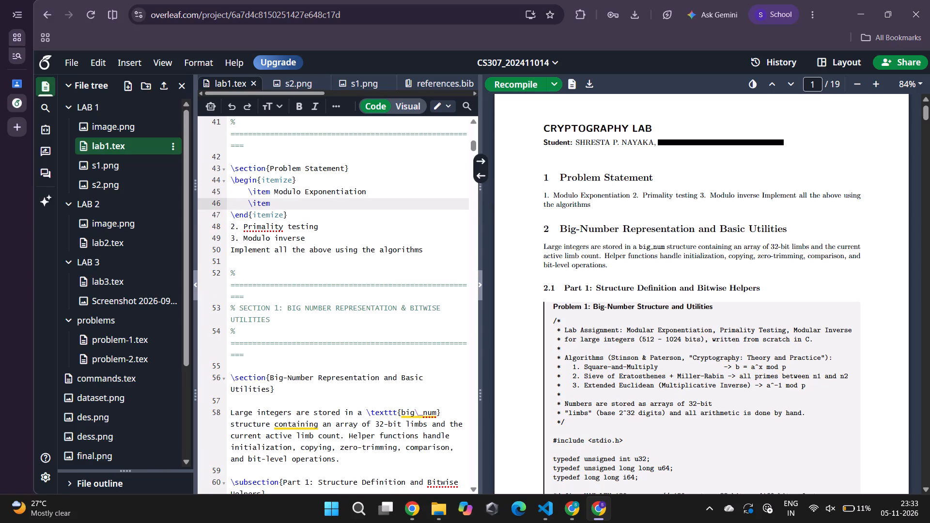
pyautogui.press('Down')
pyautogui.press('Down')
pyautogui.press('Down')
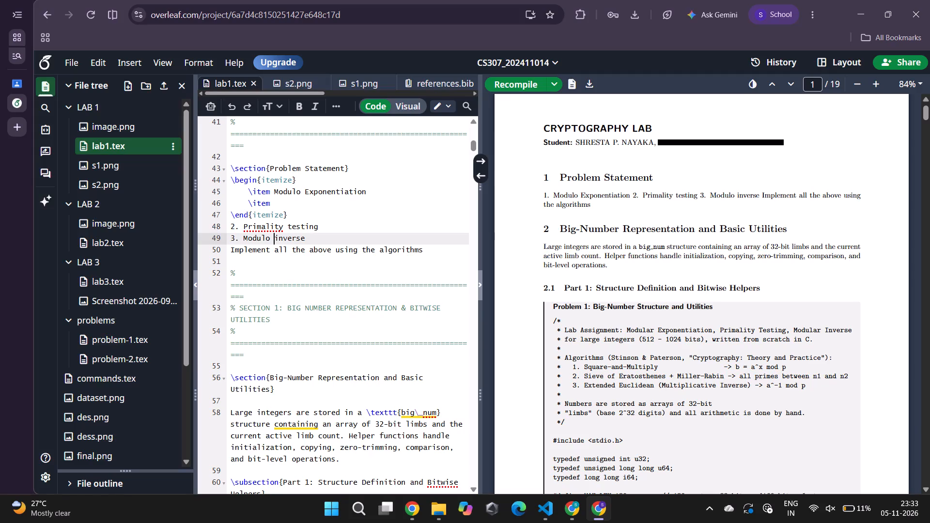
pyautogui.moveTo(320, 228); pyautogui.dragTo(246, 228)
pyautogui.hotkey('ctrl', 'c')
pyautogui.press('BackSpace')
pyautogui.press('BackSpace')
pyautogui.press('BackSpace')
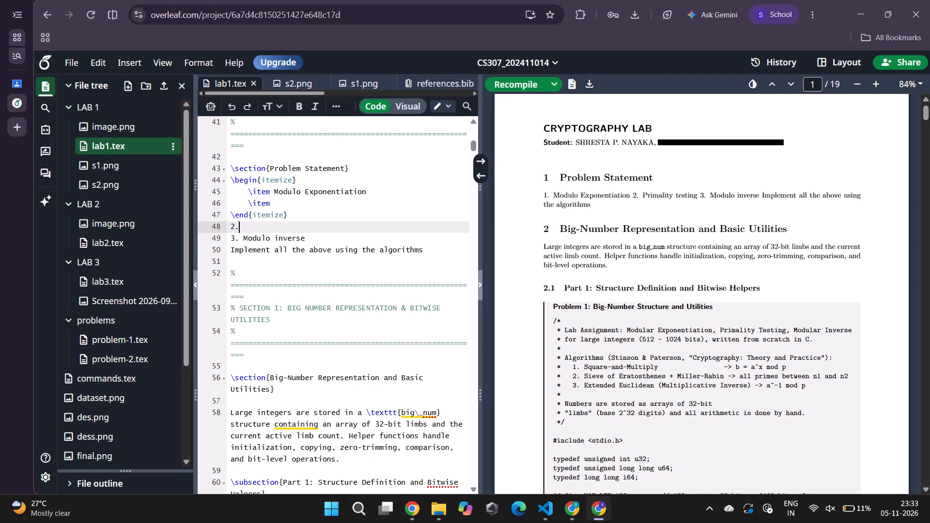
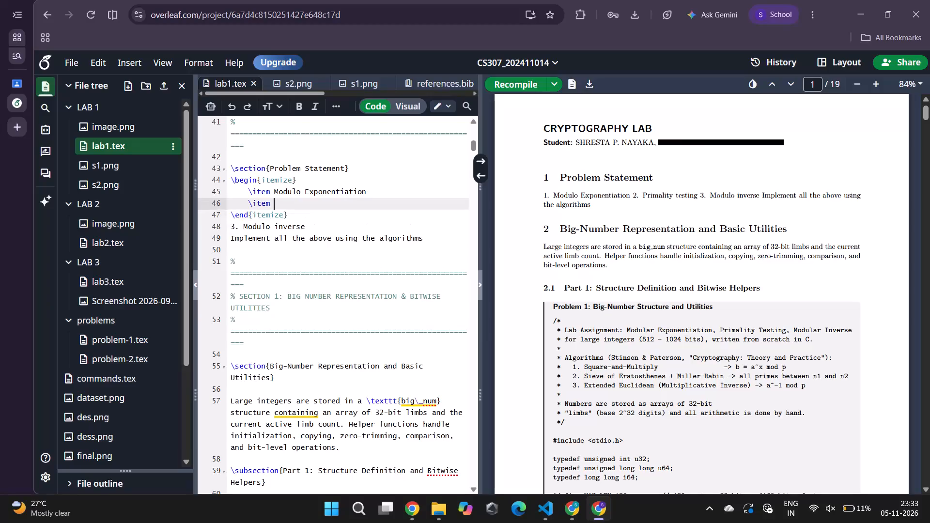
# Fill the empty second \item of the itemize list with "Primality testing" and recompile.
pyautogui.hotkey('shift', 'p')
pyautogui.hotkey('ctrl', 'v')
pyautogui.hotkey('ctrl', 's')
# Copy "Modulo inverse" from the line numbered 3 below the list and remove that line.
pyautogui.press('Down')
pyautogui.press('Down')
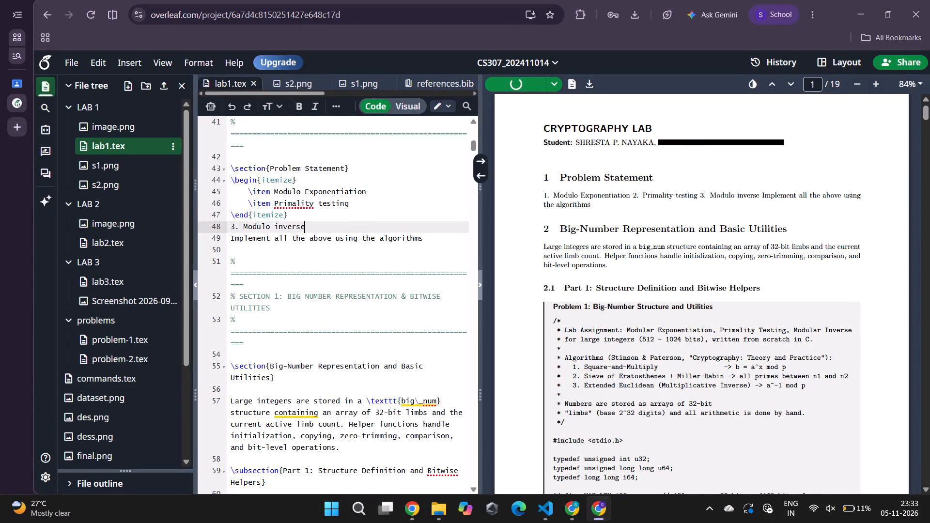
pyautogui.moveTo(306, 227); pyautogui.dragTo(300, 227)
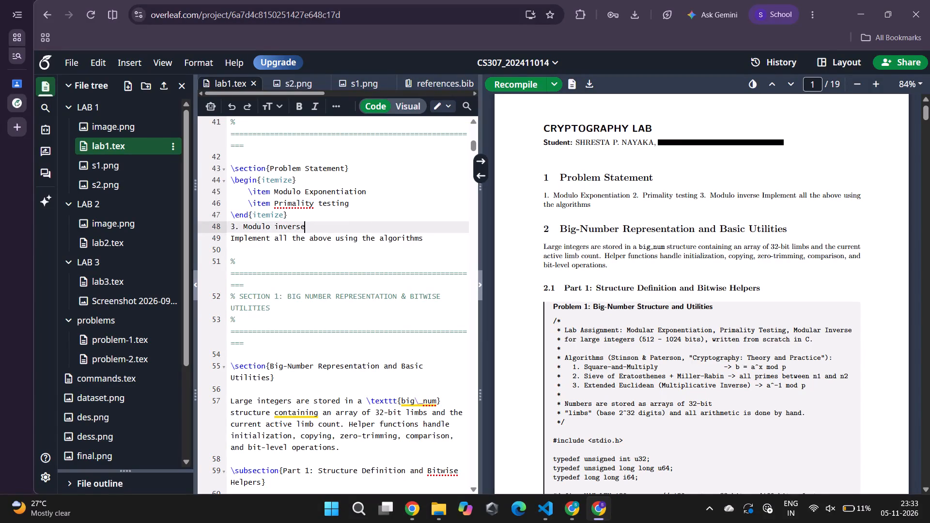
pyautogui.moveTo(300, 227); pyautogui.dragTo(245, 223)
pyautogui.hotkey('ctrl', 'c')
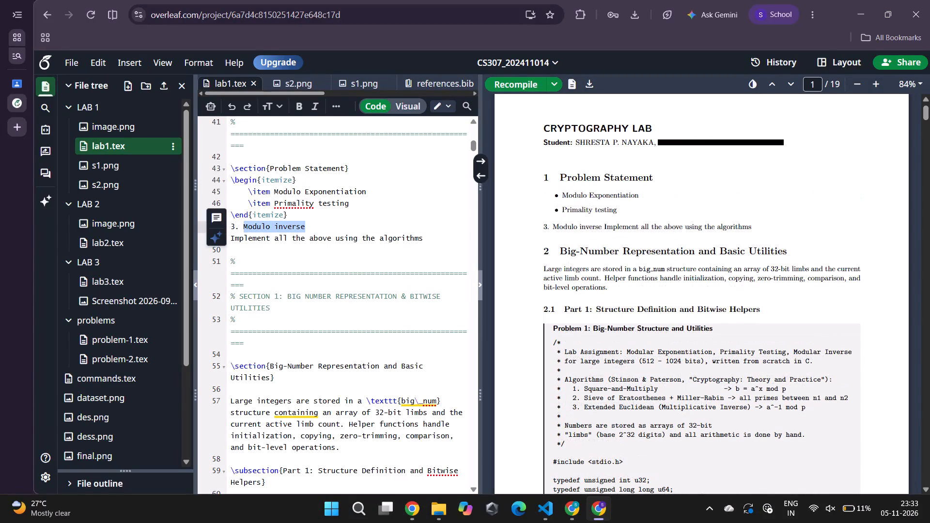
pyautogui.press('BackSpace')
pyautogui.press('BackSpace')
pyautogui.press('BackSpace')
pyautogui.press('BackSpace')
pyautogui.press('BackSpace')
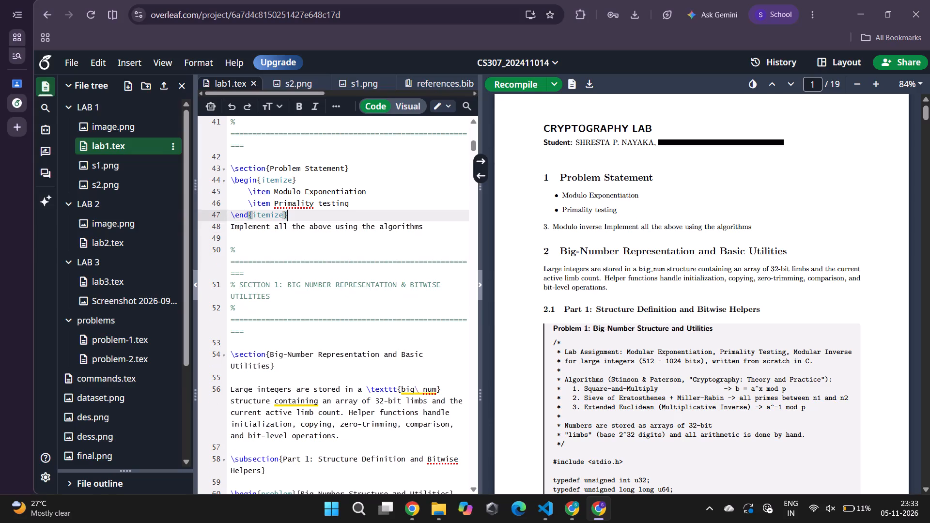
# Add a third \item after "Primality testing", paste "Modulo inverse" into it, and recompile.
pyautogui.press('Up')
pyautogui.press('Right')
pyautogui.press('Right')
pyautogui.press('Right')
pyautogui.press('Right')
pyautogui.press('Right')
pyautogui.press('Right')
pyautogui.press('Right')
pyautogui.press('Right')
pyautogui.press('Right')
pyautogui.press('Right')
pyautogui.press('Right')
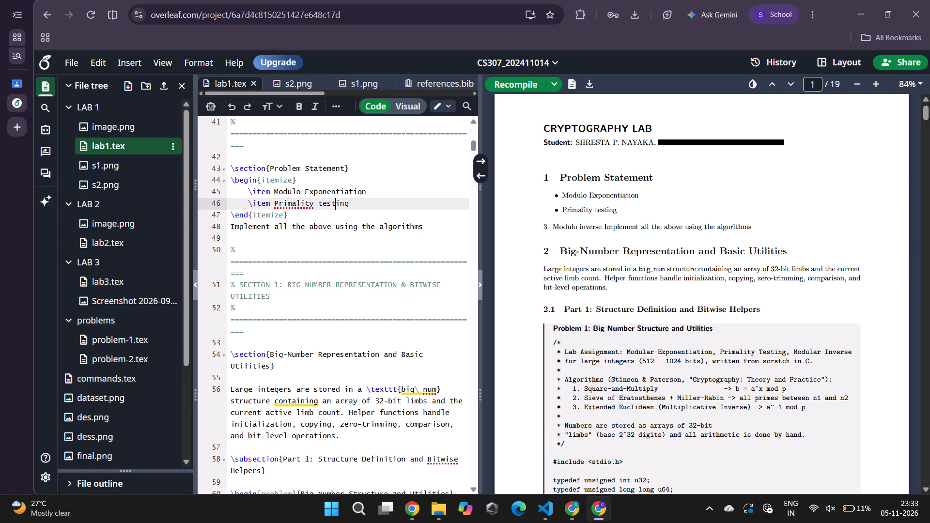
pyautogui.press('Right')
pyautogui.press('Right')
pyautogui.press('Right')
pyautogui.press('Return')
pyautogui.press('\\')
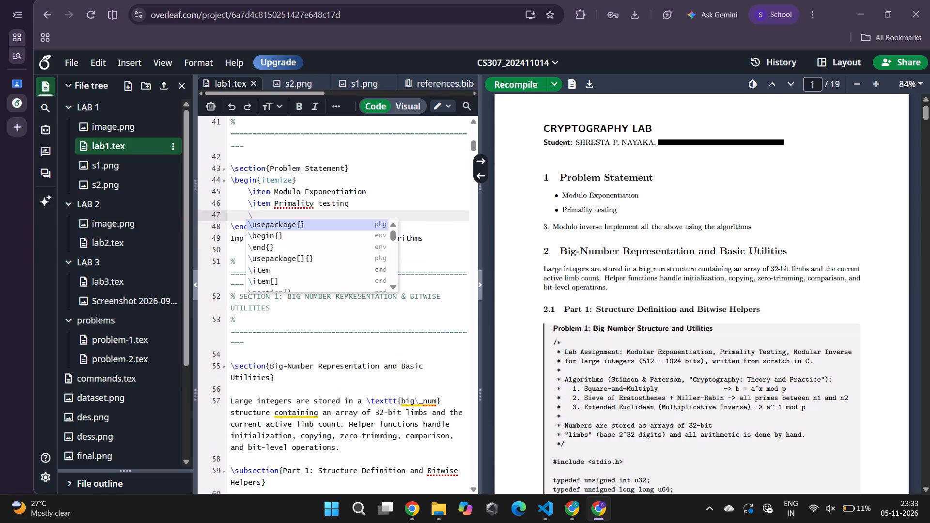
pyautogui.press('i')
pyautogui.press('Return')
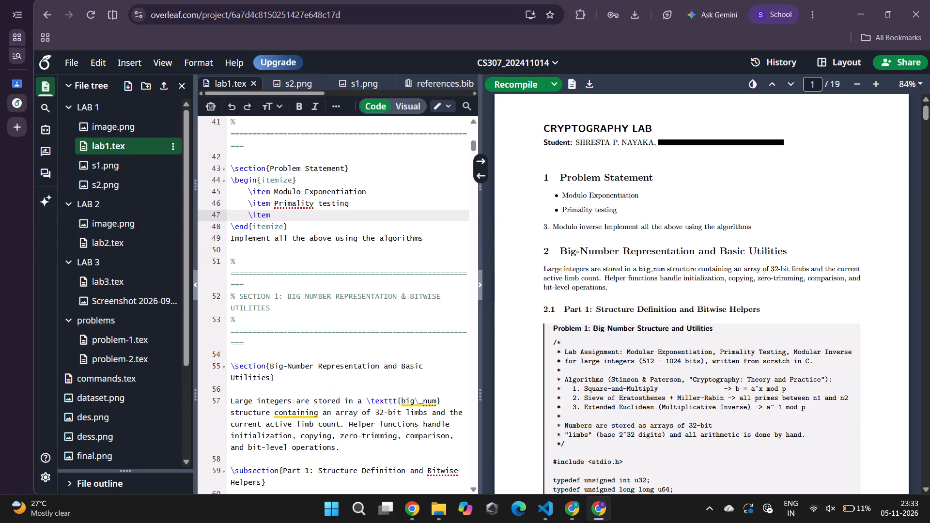
pyautogui.hotkey('ctrl', 'v')
pyautogui.hotkey('ctrl', 's')
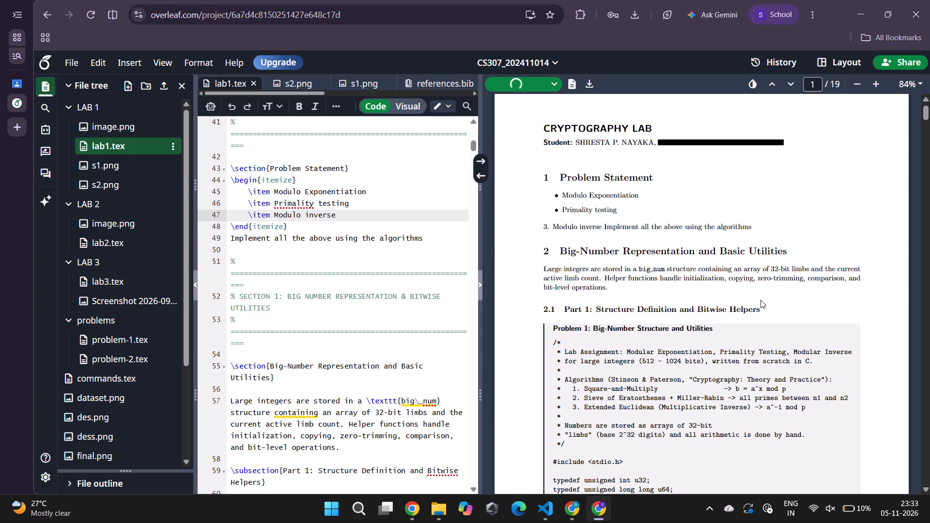
# Delete the "Big-Number Representation and Basic Utilities" section heading, its introductory paragraph, and the leftover blank line.
pyautogui.hscroll(-1, 760, 300)
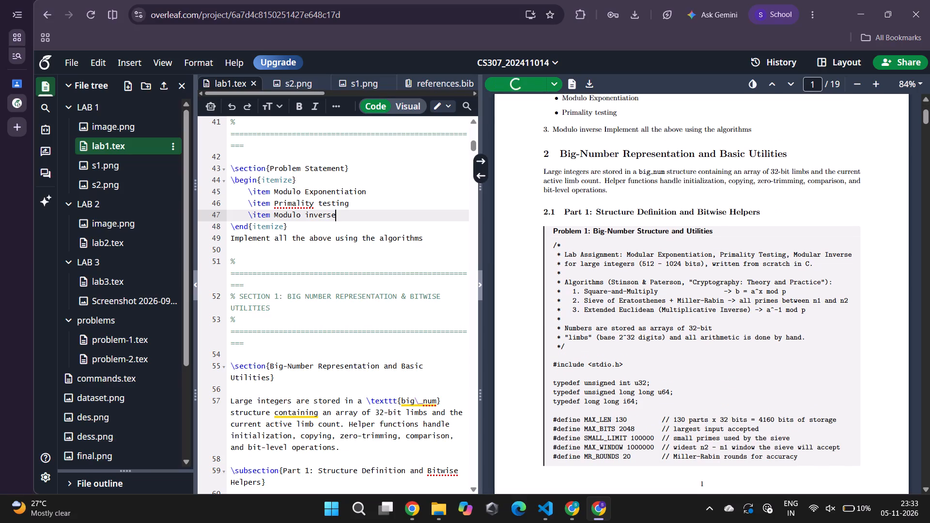
pyautogui.scroll(-1, 394, 457)
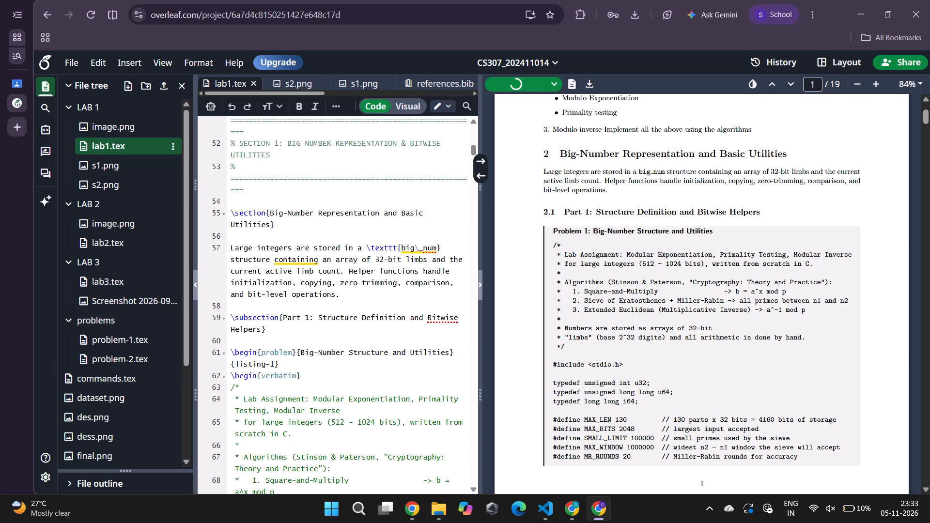
pyautogui.moveTo(339, 294); pyautogui.dragTo(216, 199)
pyautogui.press('BackSpace')
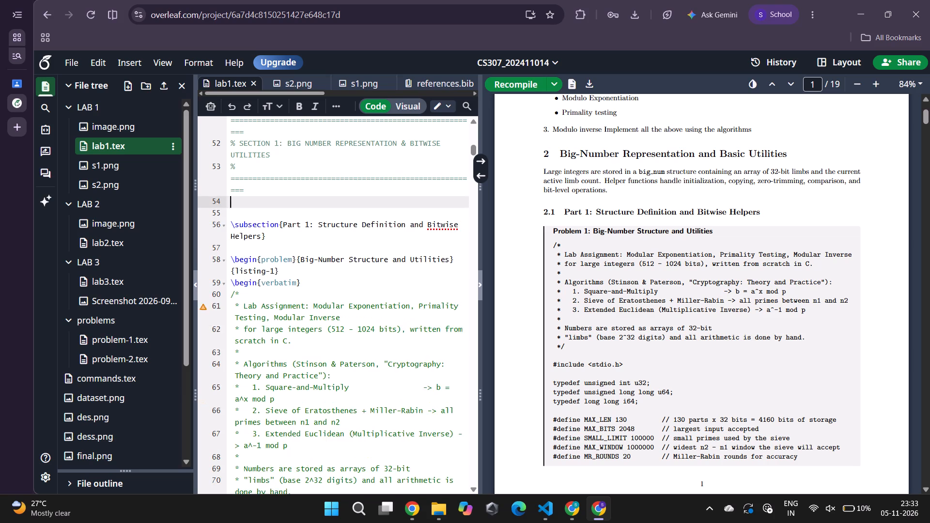
pyautogui.press('BackSpace')
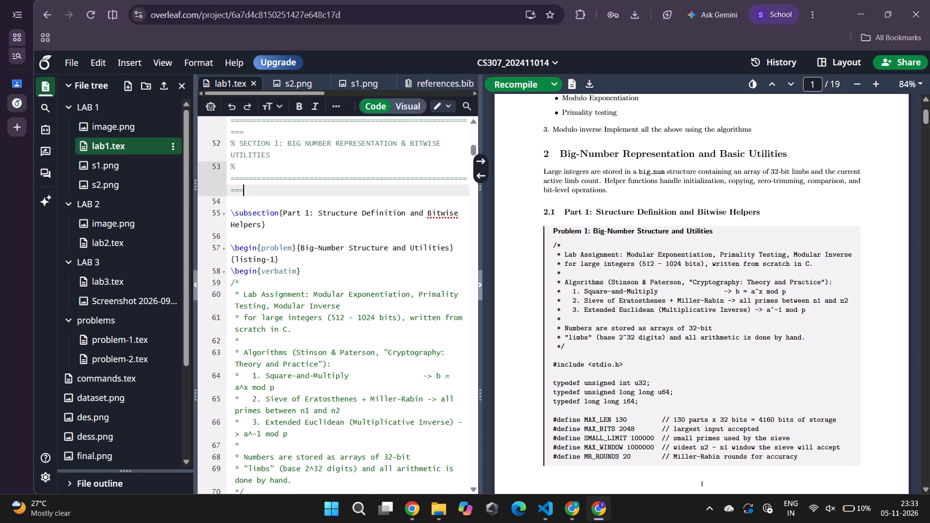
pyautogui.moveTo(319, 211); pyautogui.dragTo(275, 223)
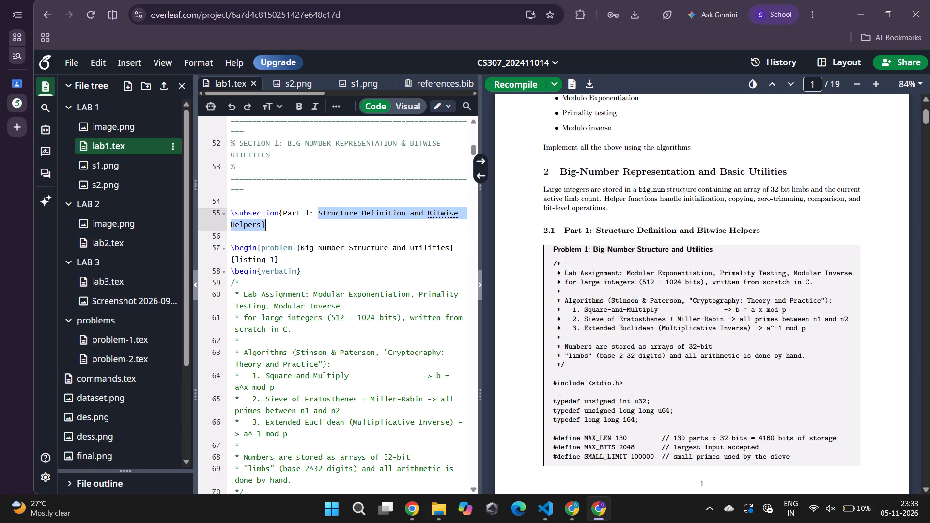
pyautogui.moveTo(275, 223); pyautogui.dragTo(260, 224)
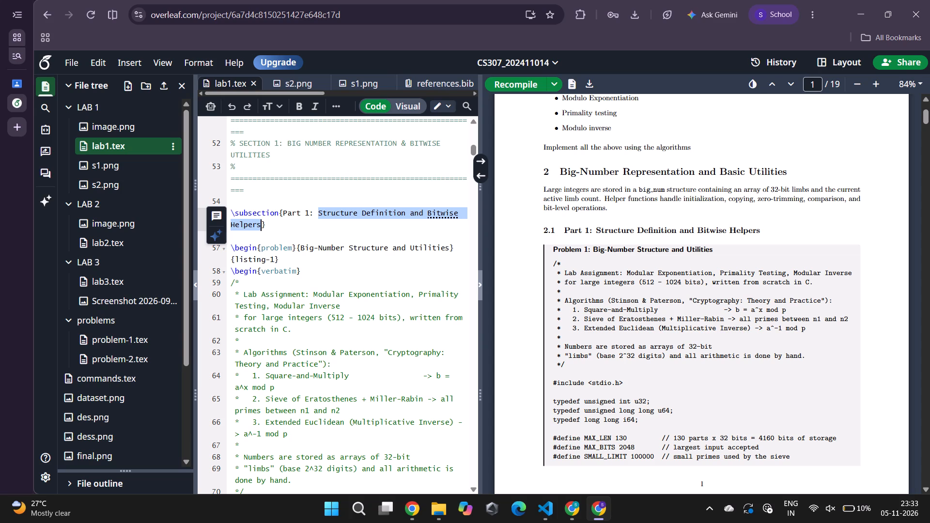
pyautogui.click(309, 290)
# Copy everything from the "Part 1: Structure Definition and Bitwise Helpers" subsection through the last \end{problem} before \end{document}.
pyautogui.moveTo(230, 212); pyautogui.dragTo(348, 522)
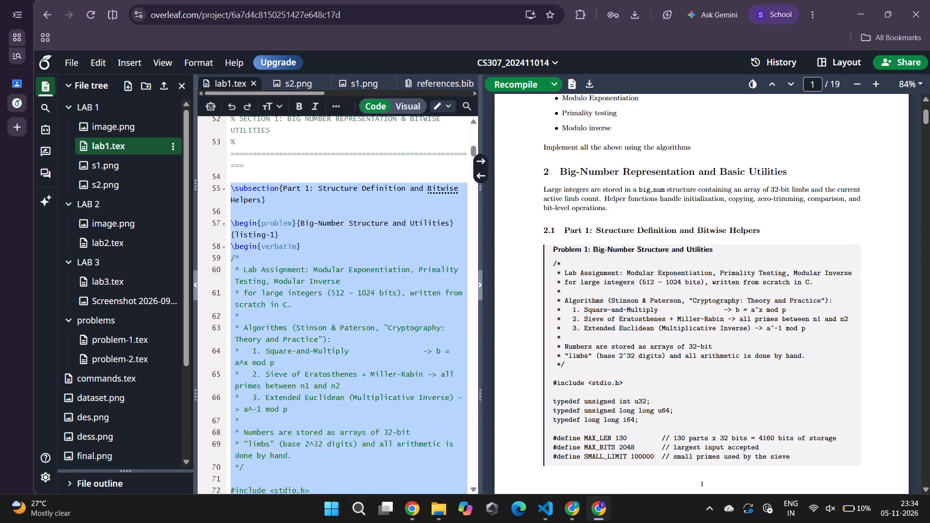
pyautogui.moveTo(348, 522); pyautogui.dragTo(351, 522)
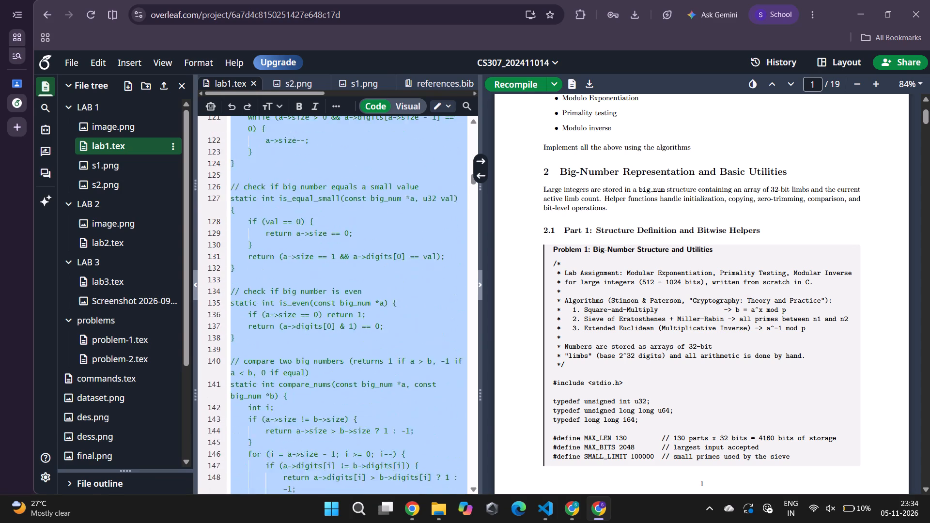
pyautogui.moveTo(351, 522); pyautogui.dragTo(458, 522)
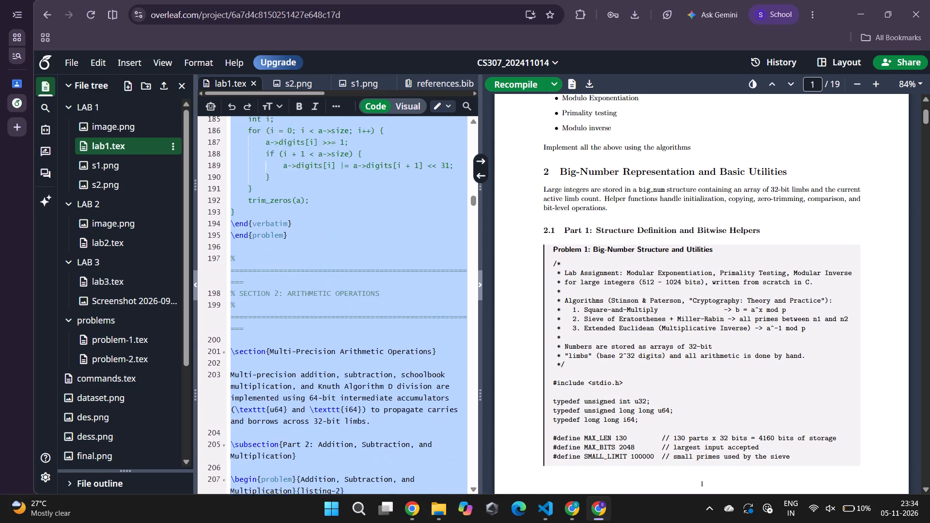
pyautogui.moveTo(458, 522); pyautogui.dragTo(460, 522)
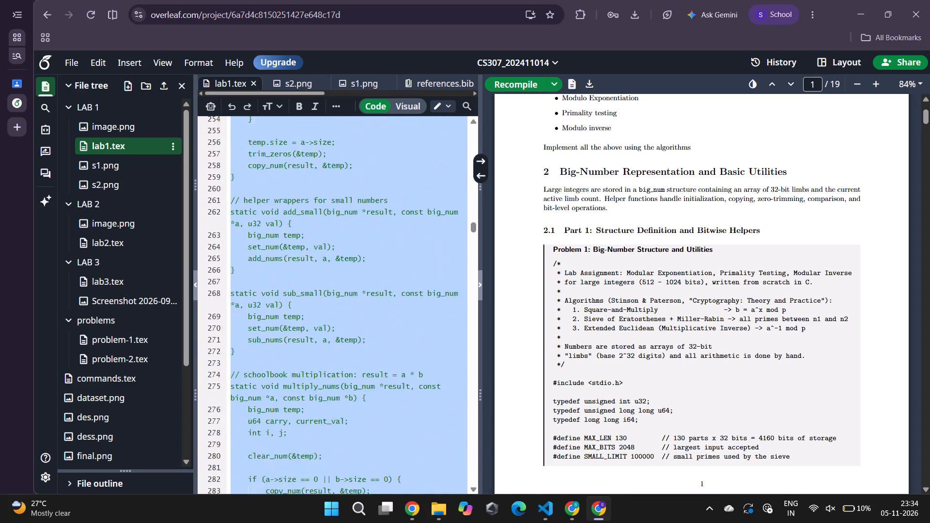
pyautogui.moveTo(460, 522); pyautogui.dragTo(461, 522)
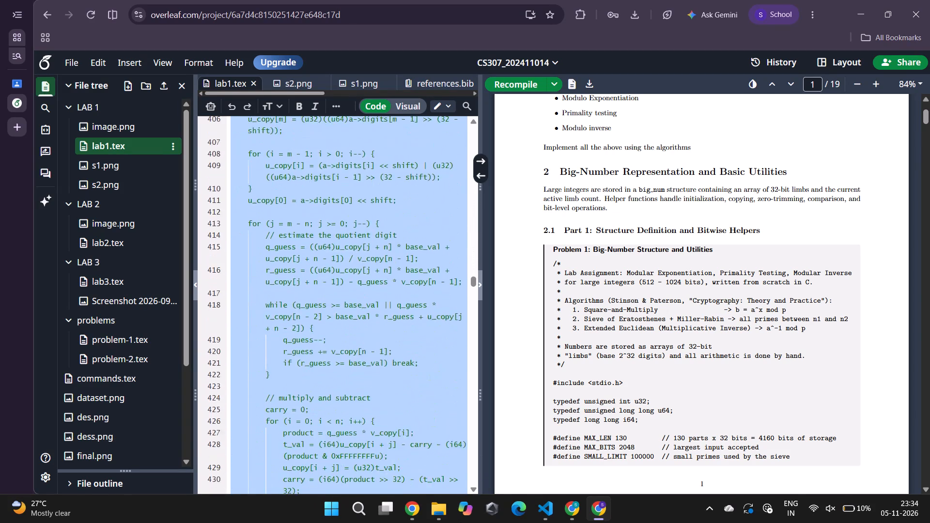
pyautogui.moveTo(461, 522); pyautogui.dragTo(455, 522)
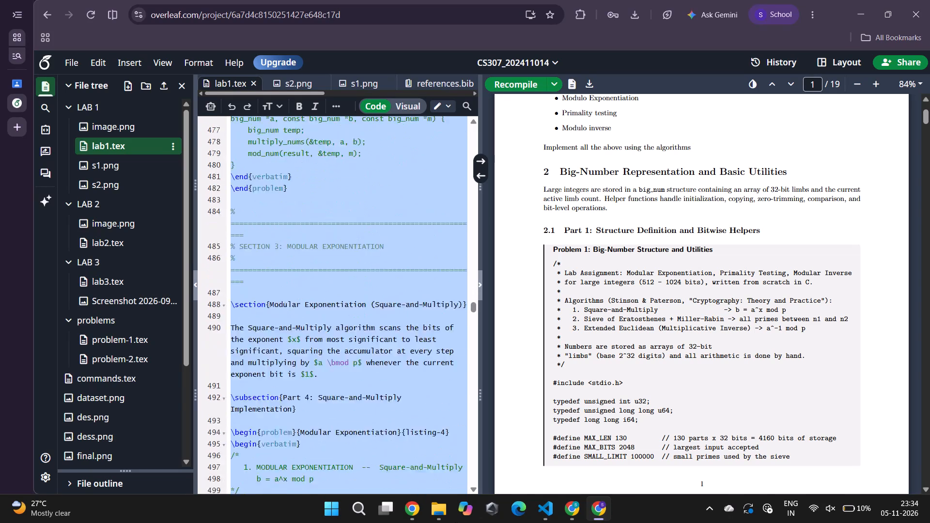
pyautogui.moveTo(455, 522); pyautogui.dragTo(453, 522)
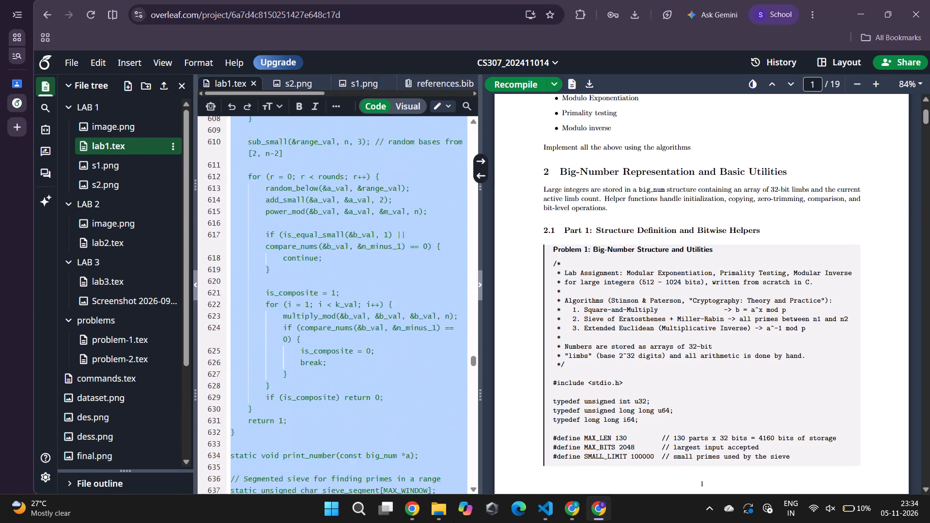
pyautogui.moveTo(453, 522); pyautogui.dragTo(452, 522)
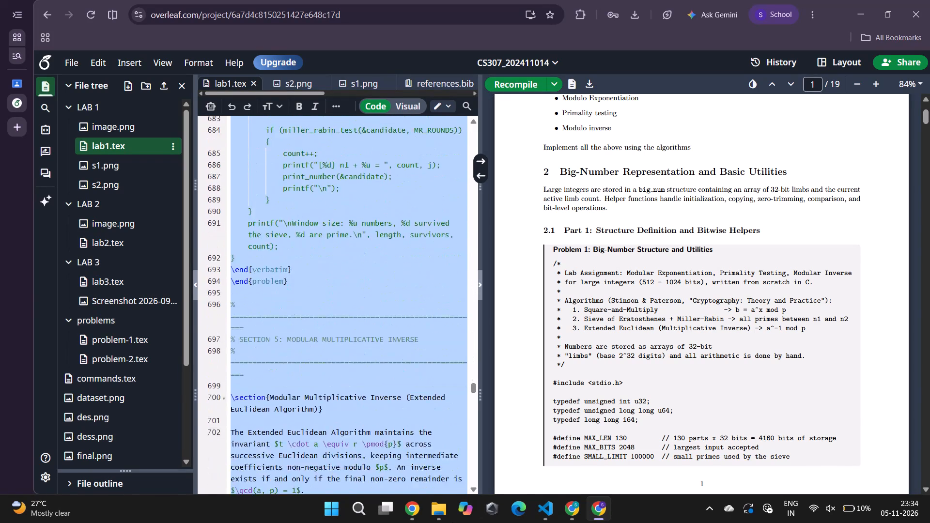
pyautogui.moveTo(452, 522); pyautogui.dragTo(452, 522)
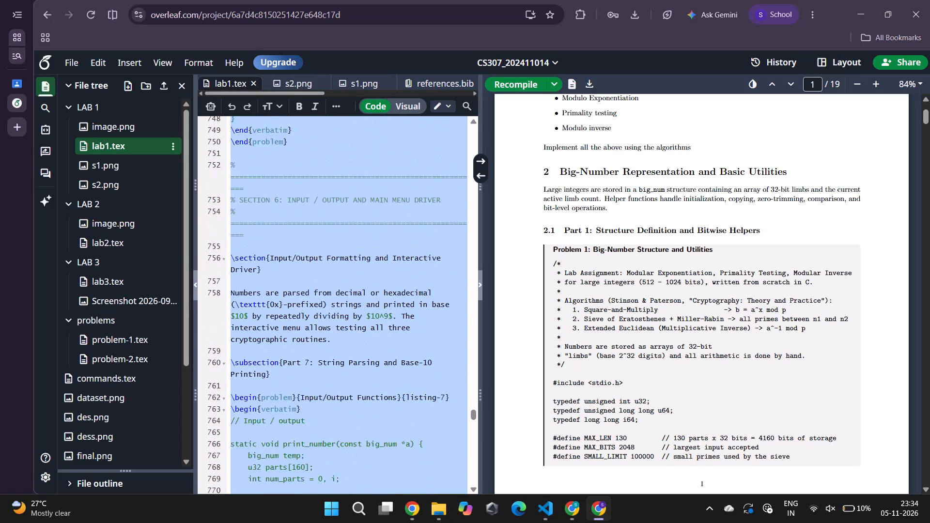
pyautogui.moveTo(452, 522); pyautogui.dragTo(400, 522)
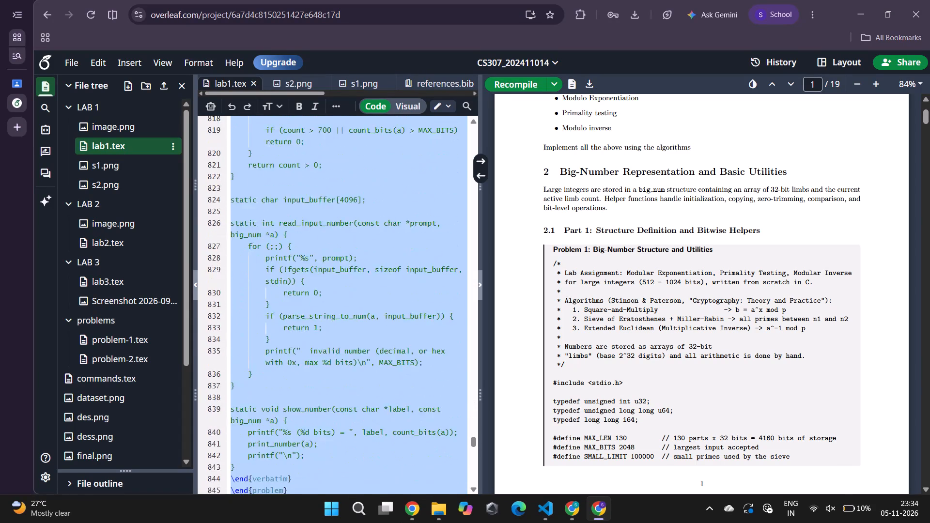
pyautogui.moveTo(400, 522); pyautogui.dragTo(398, 522)
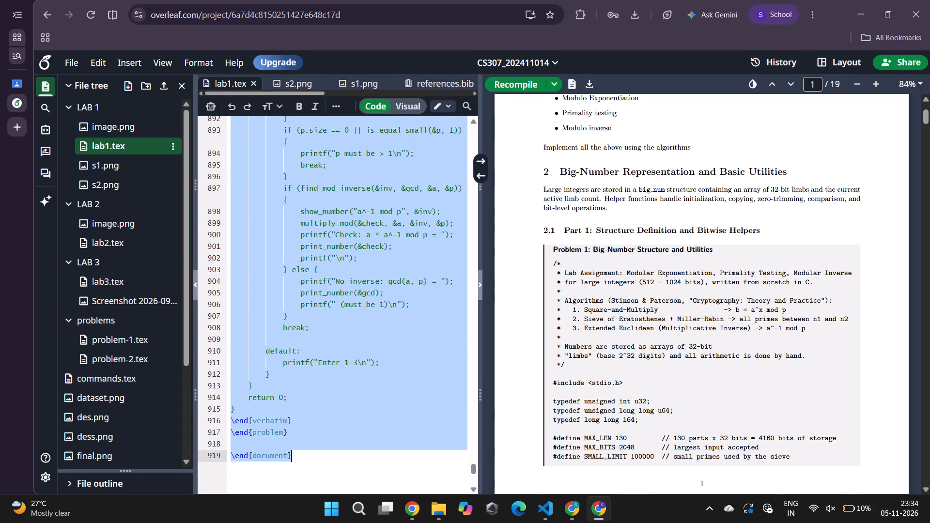
pyautogui.moveTo(398, 522); pyautogui.dragTo(300, 140)
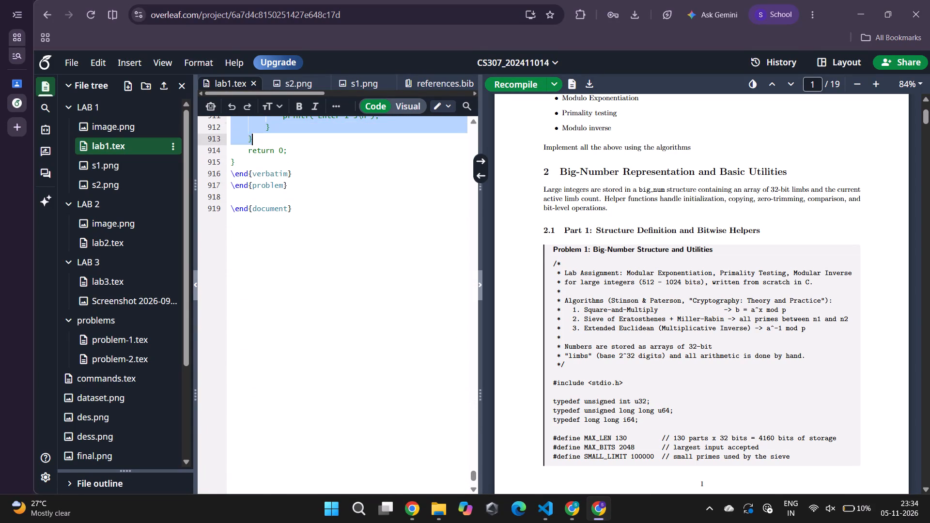
pyautogui.moveTo(300, 140); pyautogui.dragTo(294, 188)
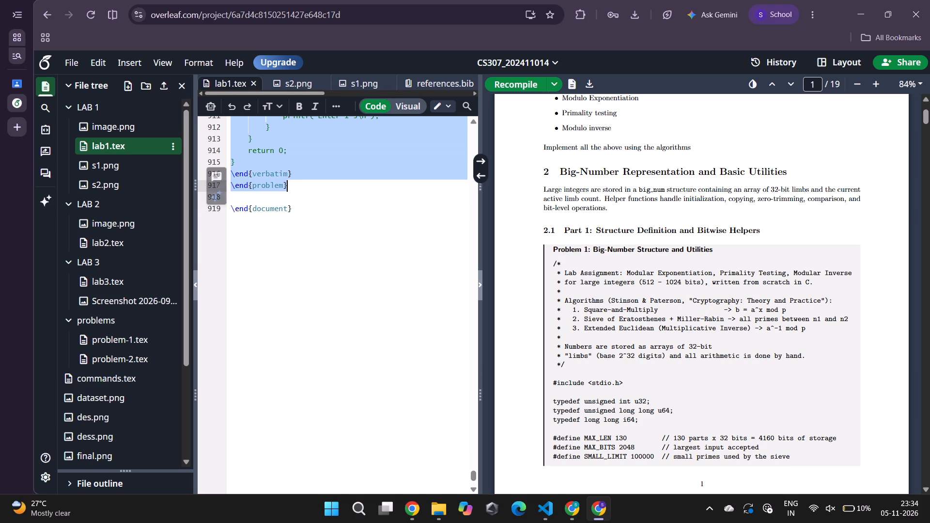
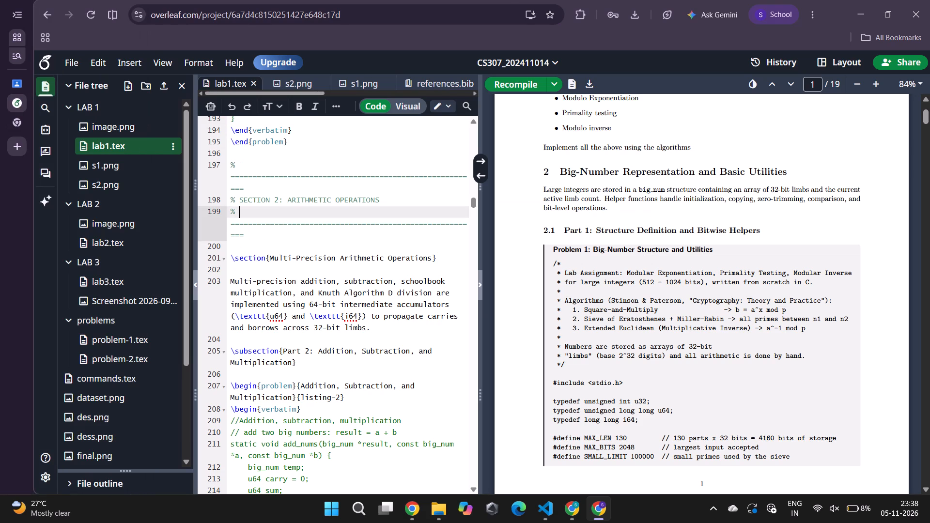
pyautogui.hotkey('ctrl', 'a')
pyautogui.hotkey('ctrl', 'v')
pyautogui.hotkey('ctrl', 's')
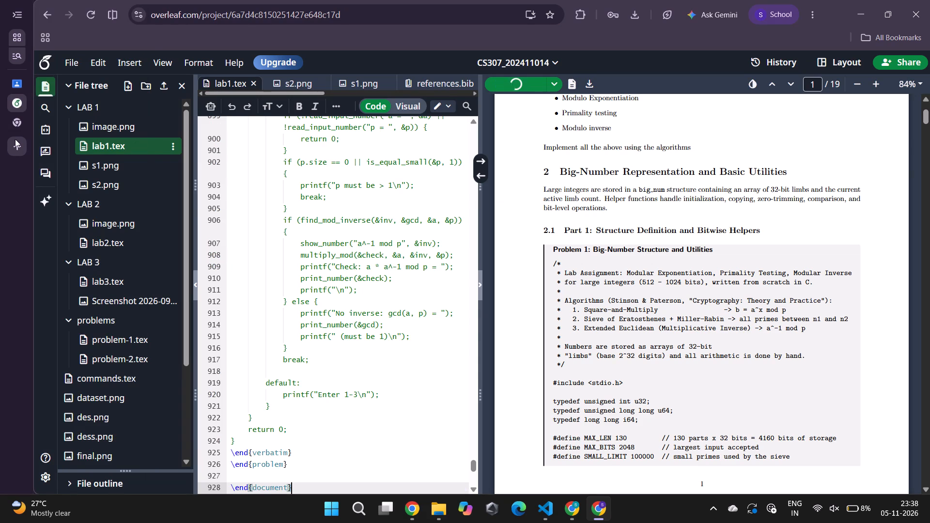
# Clear the parked problem statement text from the new tab's address bar.
pyautogui.click(12, 122)
pyautogui.click(262, 12)
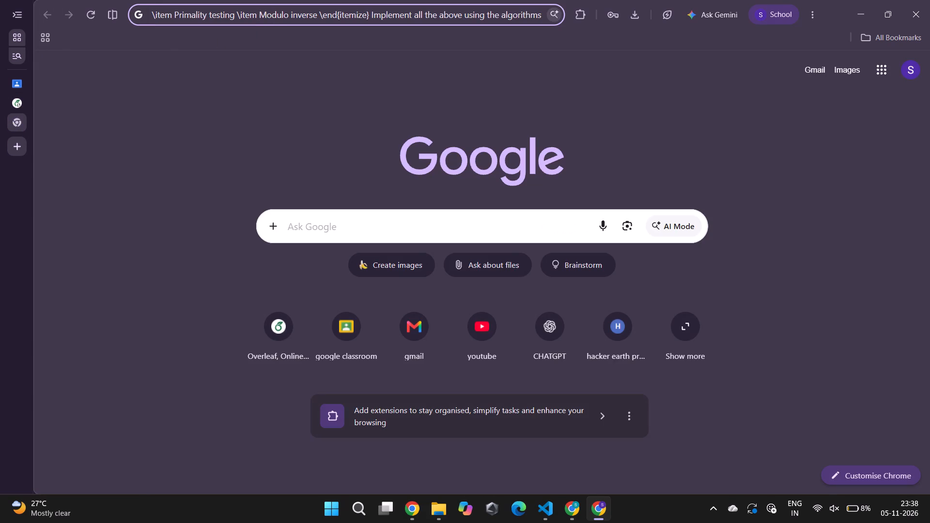
pyautogui.hotkey('ctrl', 'a')
pyautogui.press('BackSpace')
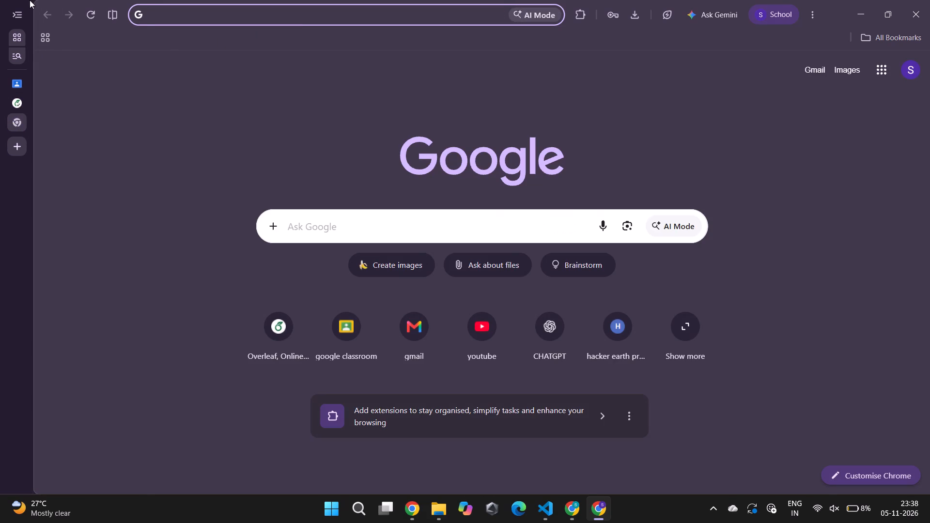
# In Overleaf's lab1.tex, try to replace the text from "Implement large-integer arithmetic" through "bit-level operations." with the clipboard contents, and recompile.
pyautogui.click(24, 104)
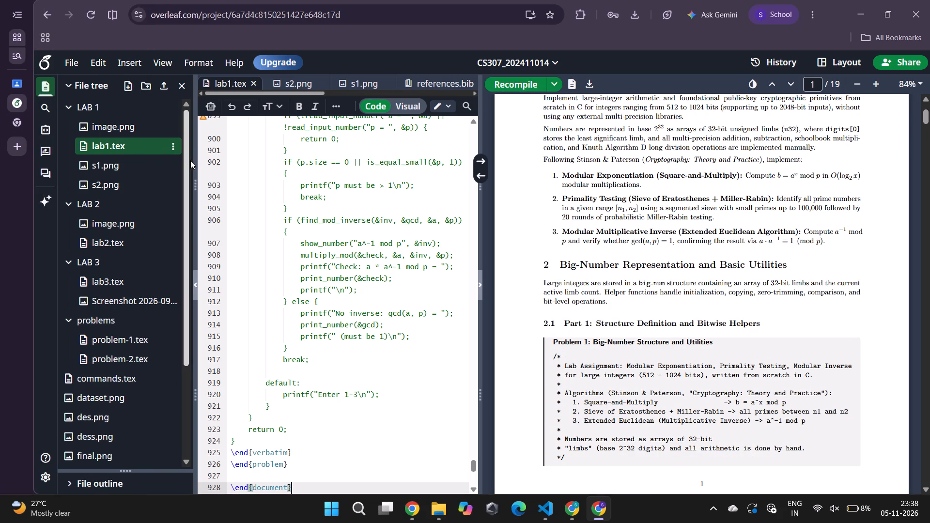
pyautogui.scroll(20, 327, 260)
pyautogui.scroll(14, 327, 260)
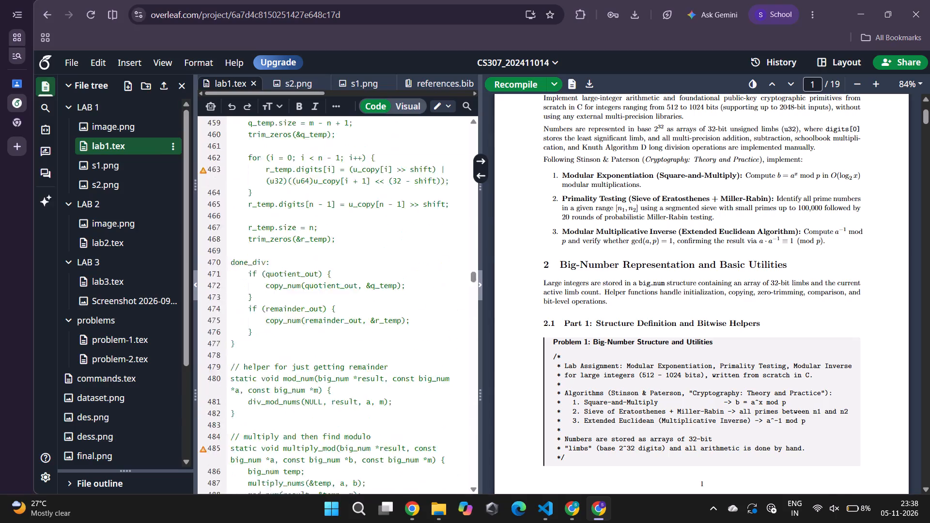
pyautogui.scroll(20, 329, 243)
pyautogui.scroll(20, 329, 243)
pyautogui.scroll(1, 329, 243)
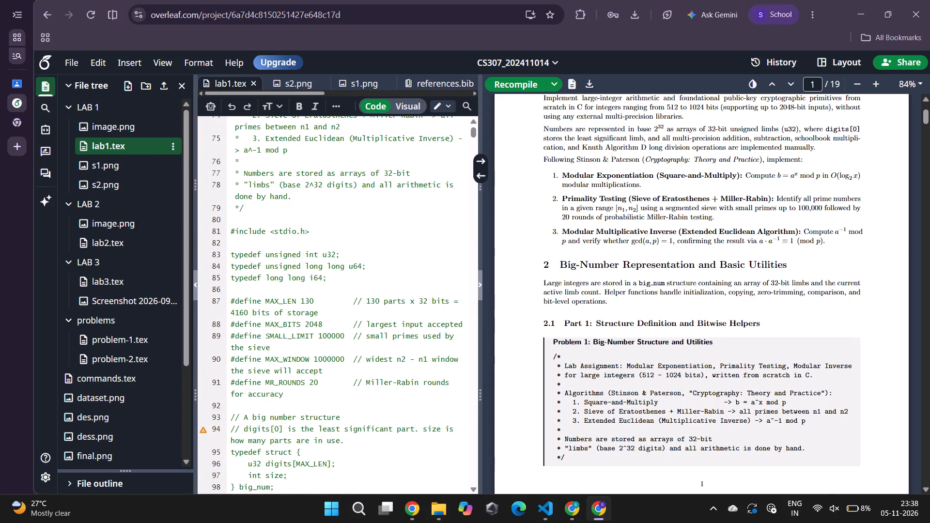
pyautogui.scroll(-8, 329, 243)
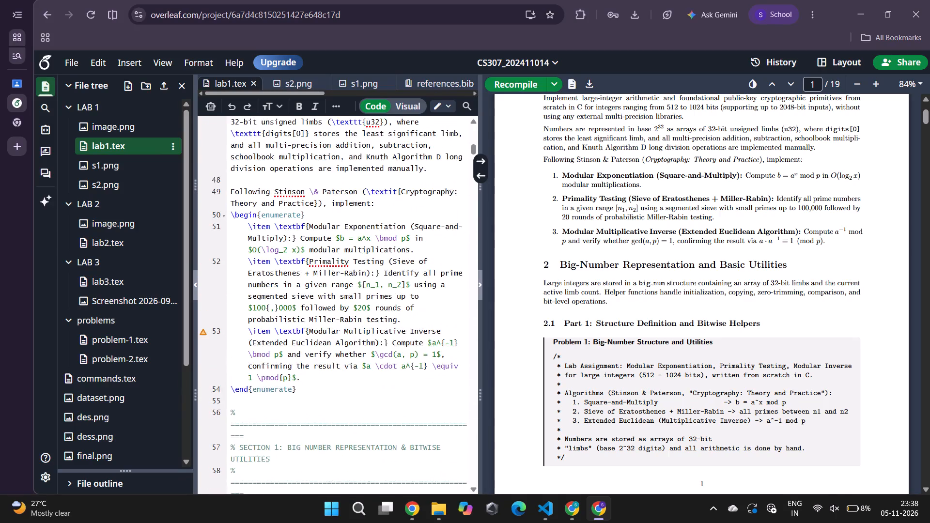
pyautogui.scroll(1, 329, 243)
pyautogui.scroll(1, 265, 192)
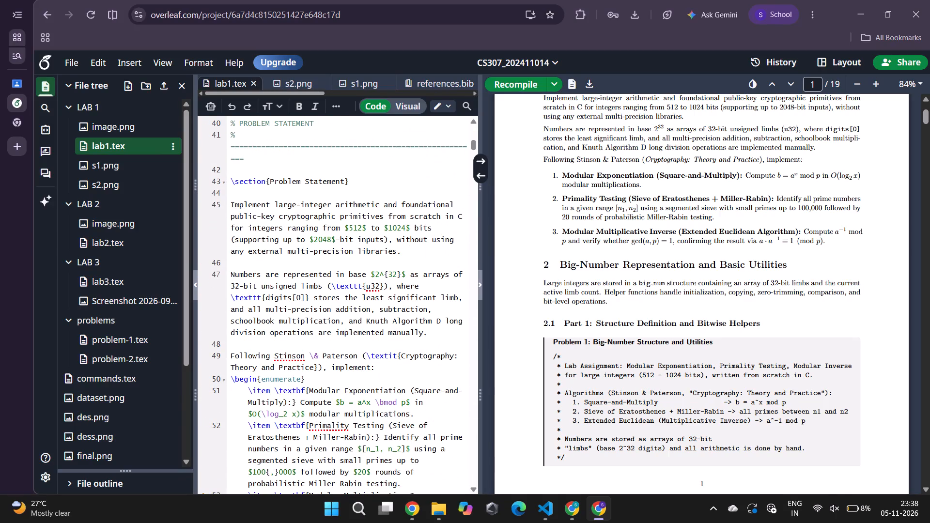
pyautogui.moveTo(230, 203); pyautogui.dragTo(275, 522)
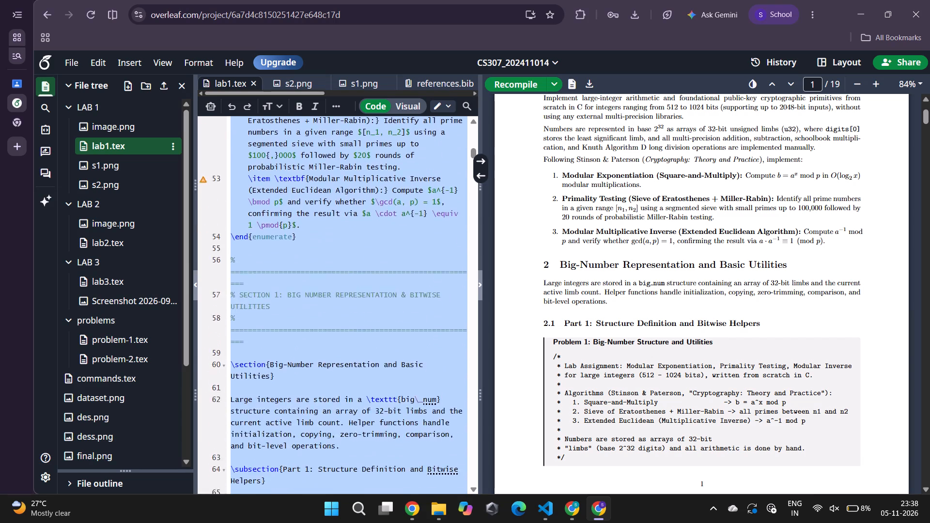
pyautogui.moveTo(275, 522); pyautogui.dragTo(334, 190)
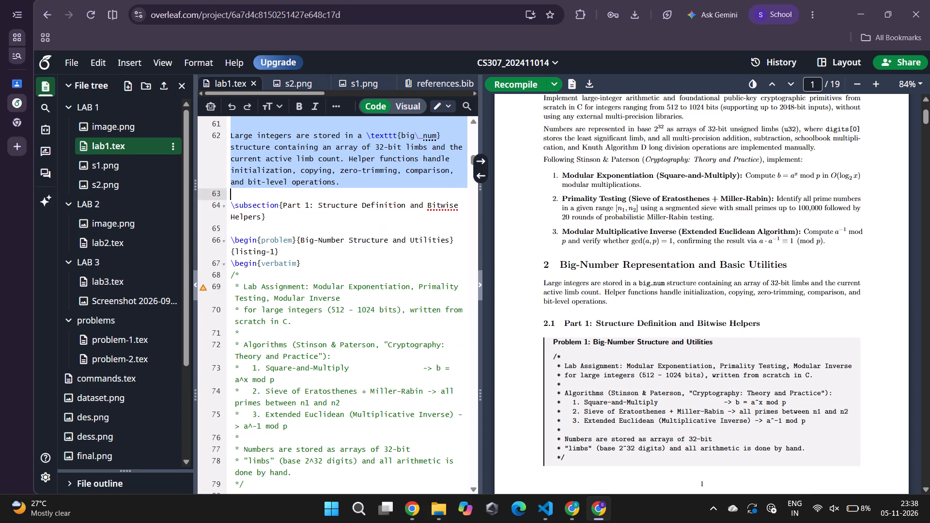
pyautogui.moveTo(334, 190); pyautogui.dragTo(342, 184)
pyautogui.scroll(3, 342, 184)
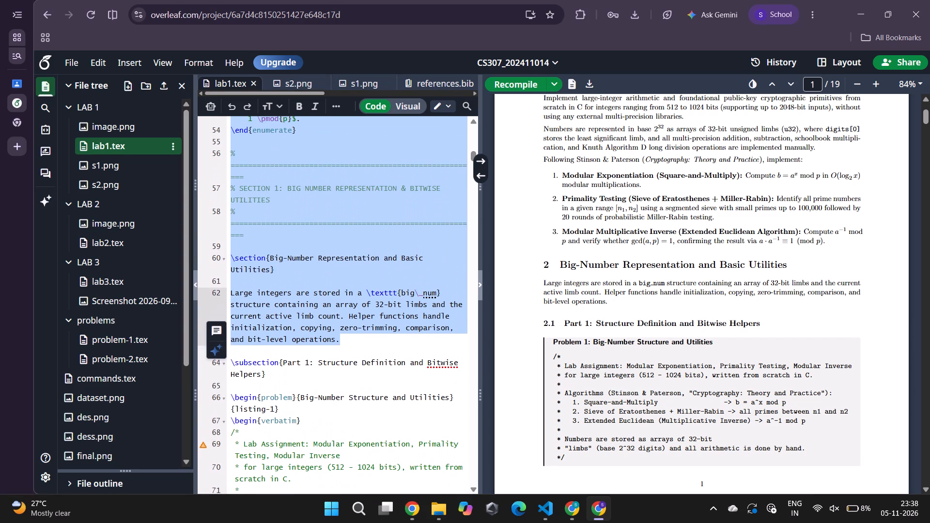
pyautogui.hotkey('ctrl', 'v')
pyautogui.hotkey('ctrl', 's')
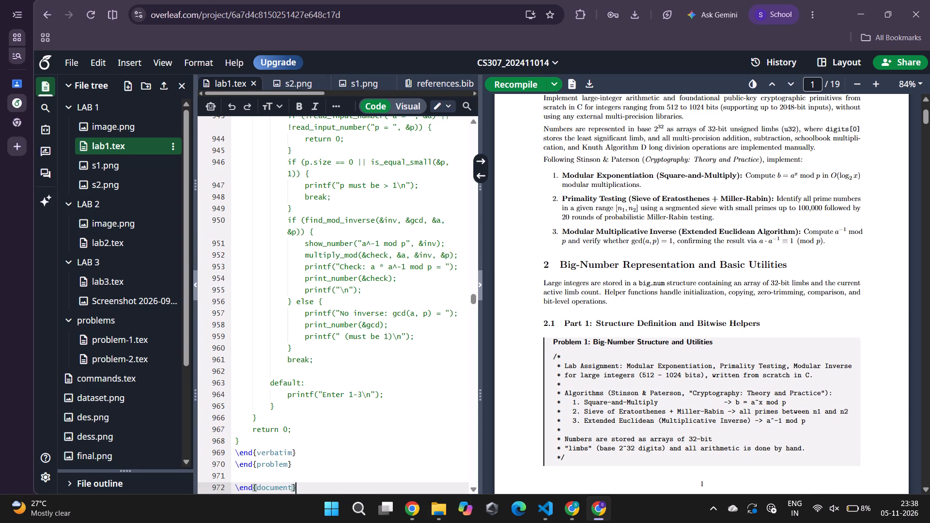
# Examine the pasted content in lab1.tex's source, especially around the Problem Statement section, and the first page of the compiled PDF.
pyautogui.scroll(13, 342, 184)
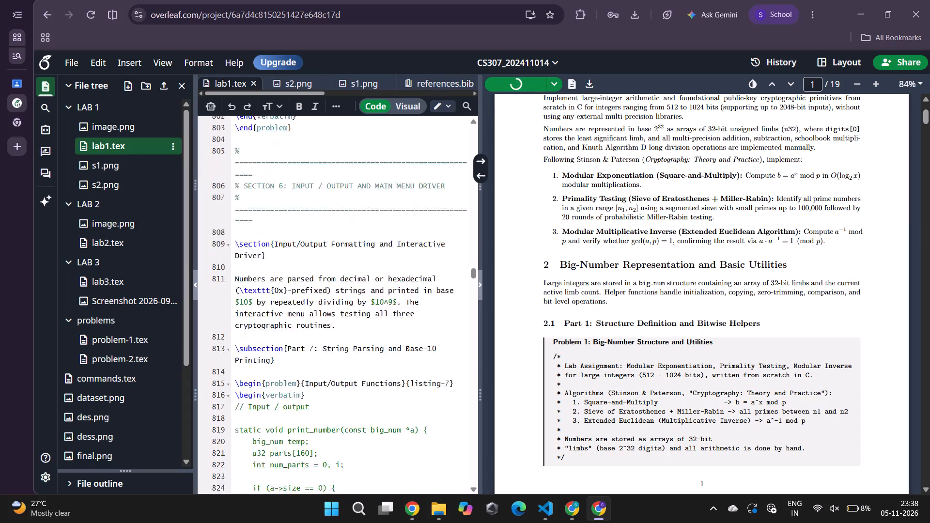
pyautogui.scroll(13, 342, 184)
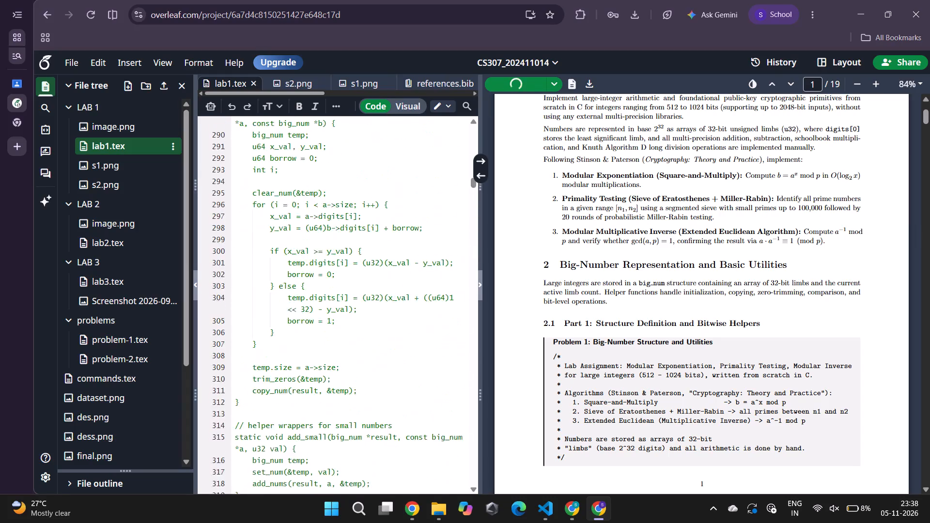
pyautogui.scroll(3, 342, 184)
pyautogui.scroll(-3, 342, 184)
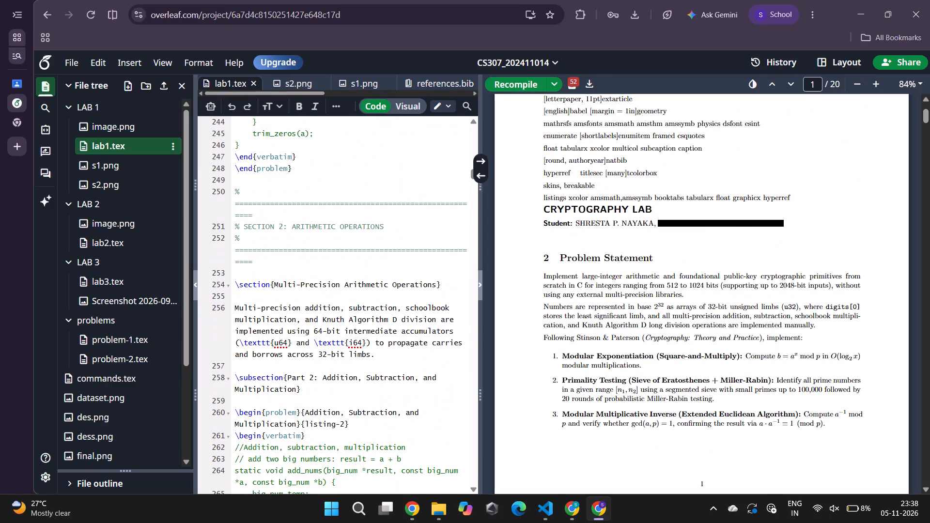
pyautogui.scroll(1, 342, 184)
pyautogui.scroll(1, 344, 280)
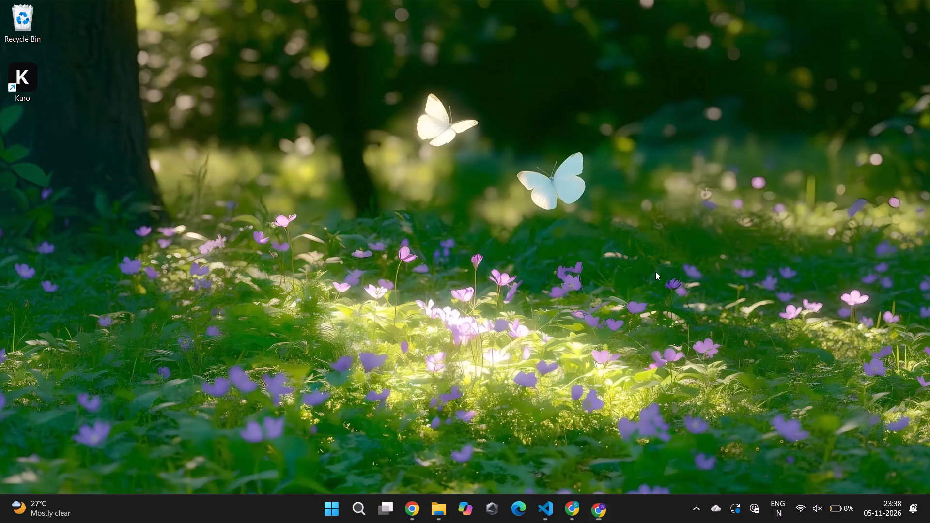
pyautogui.scroll(-1, 655, 272)
pyautogui.scroll(4, 655, 272)
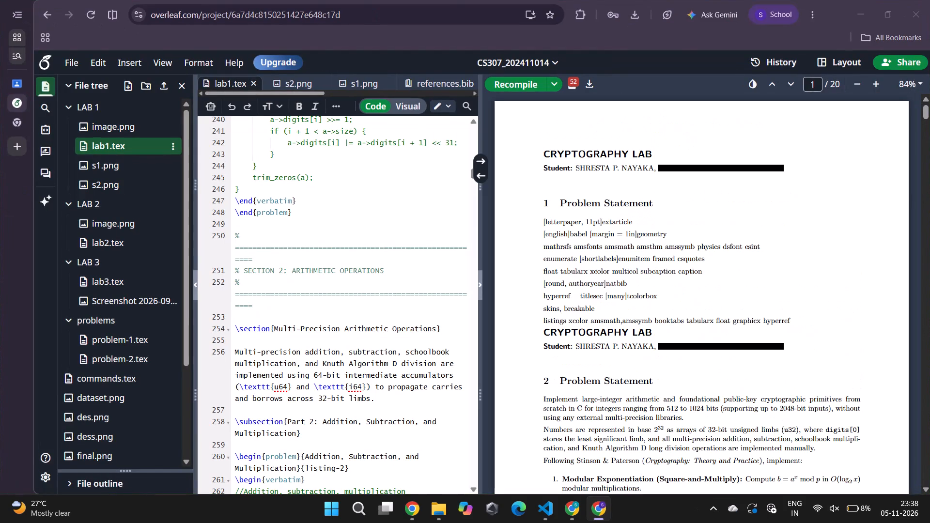
pyautogui.scroll(3, 364, 252)
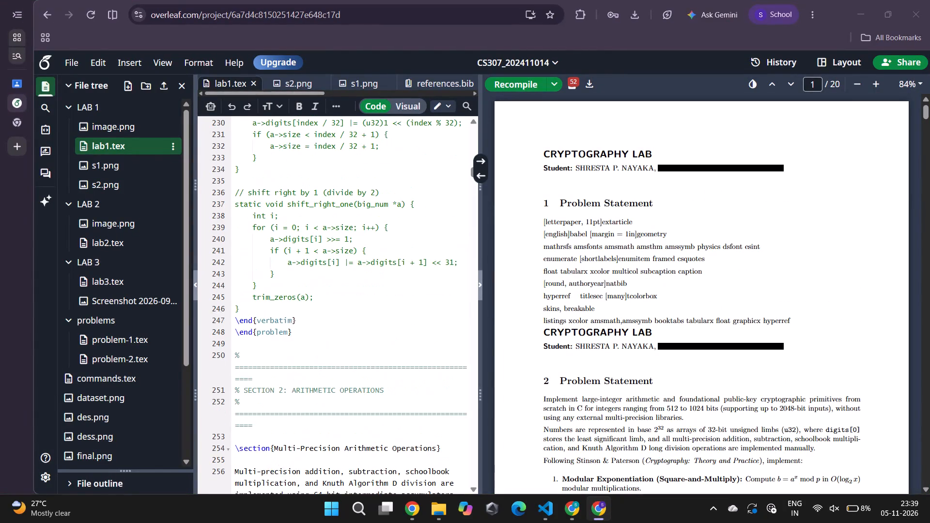
pyautogui.scroll(10, 364, 252)
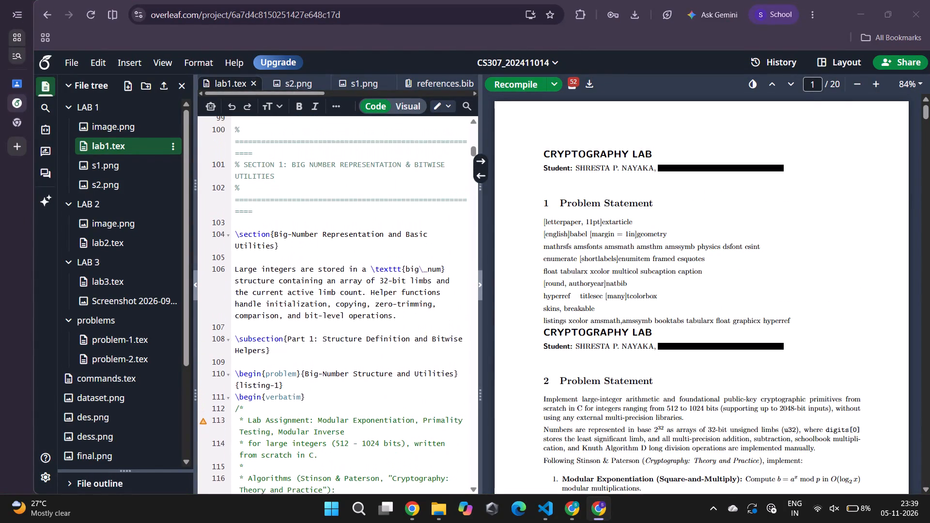
pyautogui.scroll(2, 364, 252)
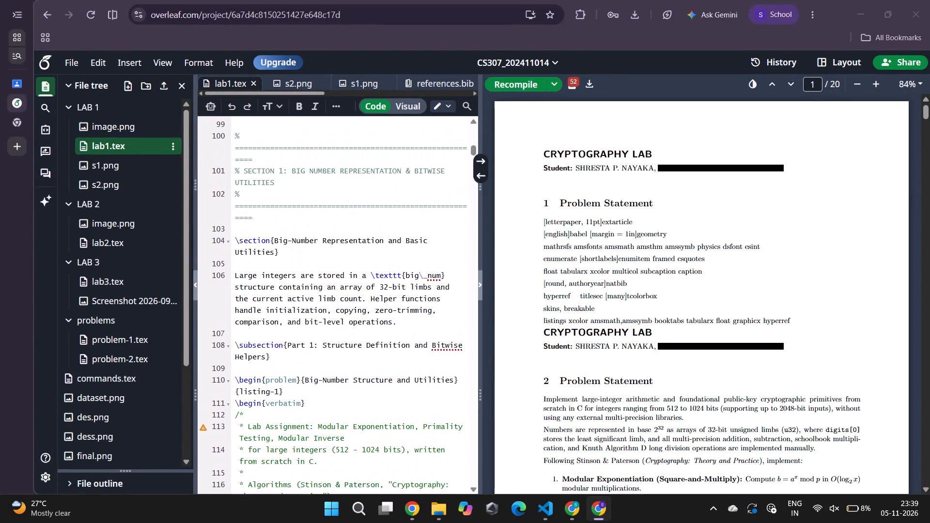
pyautogui.scroll(3, 364, 252)
pyautogui.scroll(20, 364, 252)
pyautogui.scroll(6, 364, 252)
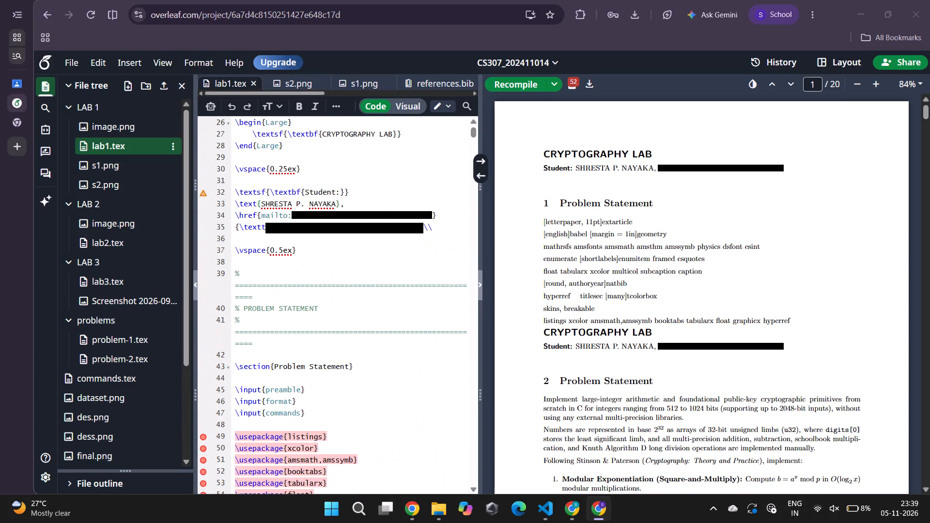
pyautogui.scroll(-8, 364, 252)
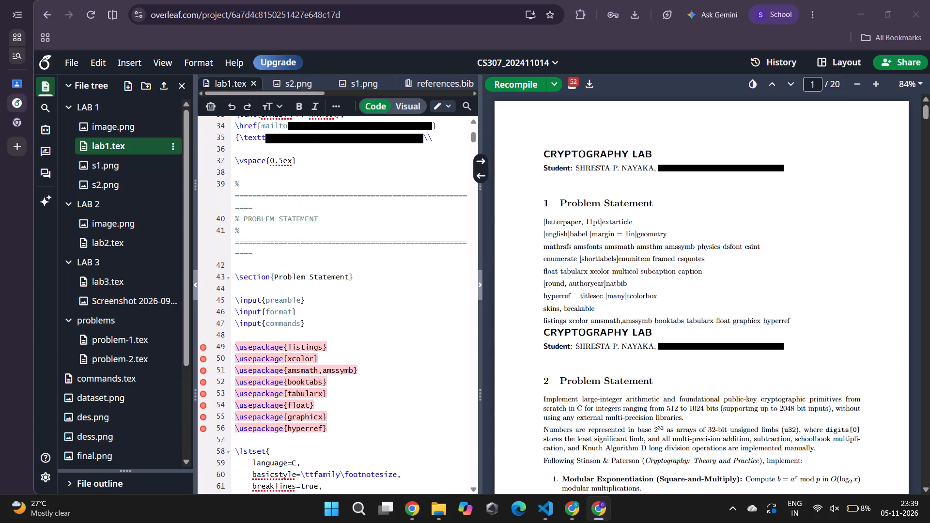
pyautogui.scroll(-3, 364, 252)
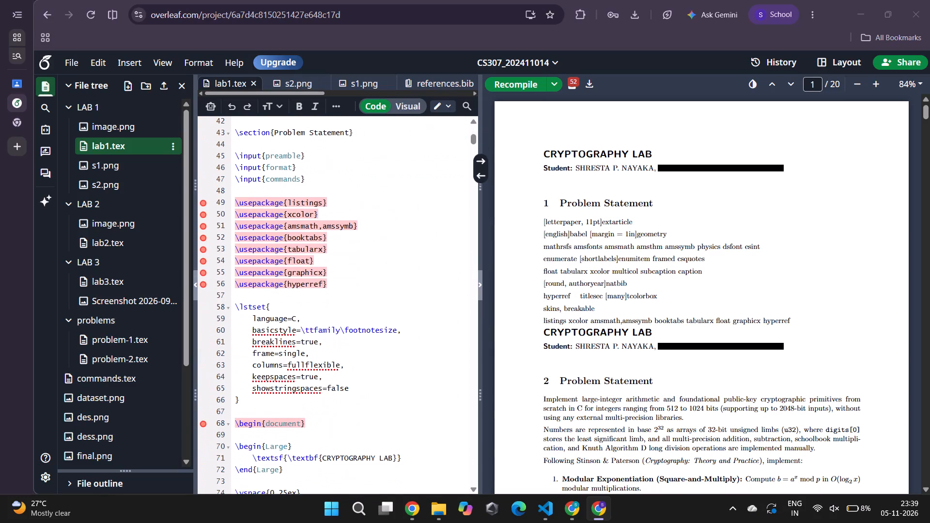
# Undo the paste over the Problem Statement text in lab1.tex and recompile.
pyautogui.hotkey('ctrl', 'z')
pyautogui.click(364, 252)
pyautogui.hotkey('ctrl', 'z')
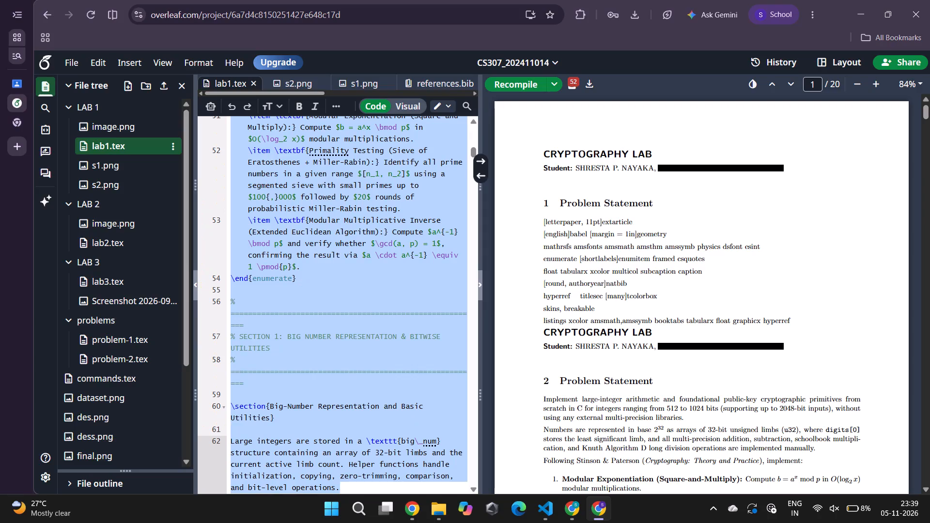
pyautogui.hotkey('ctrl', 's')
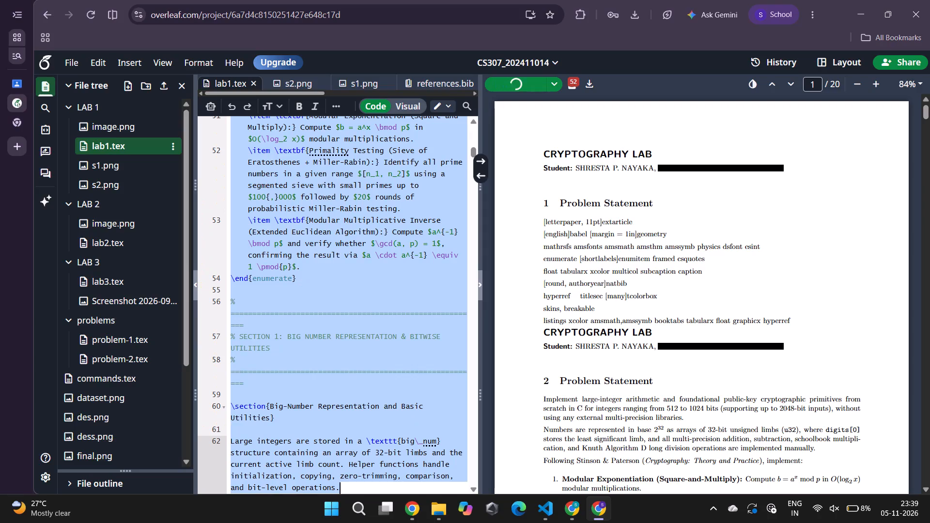
# Review the Problem Statement source and the compiled PDF, from the first page through the Main Menu Driver part and back to Section 7.
pyautogui.scroll(7, 364, 252)
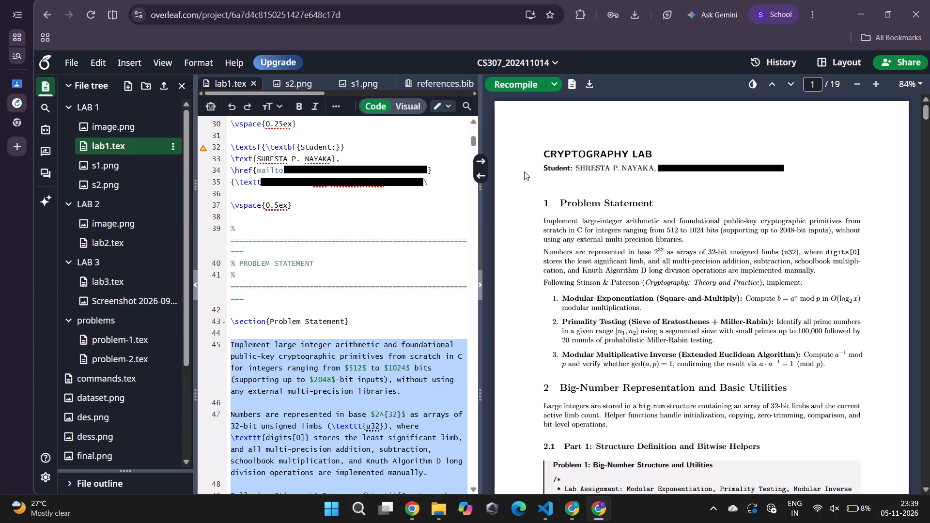
pyautogui.scroll(-5, 552, 224)
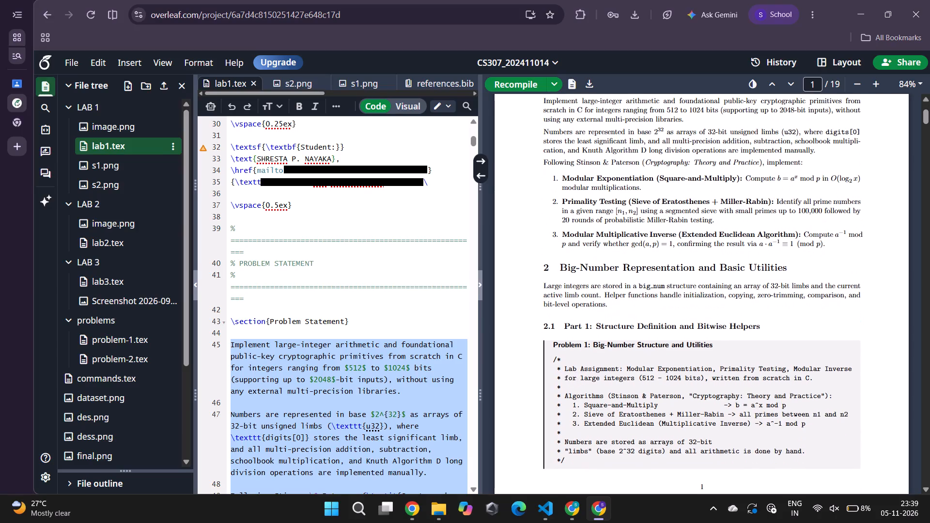
pyautogui.scroll(-19, 552, 224)
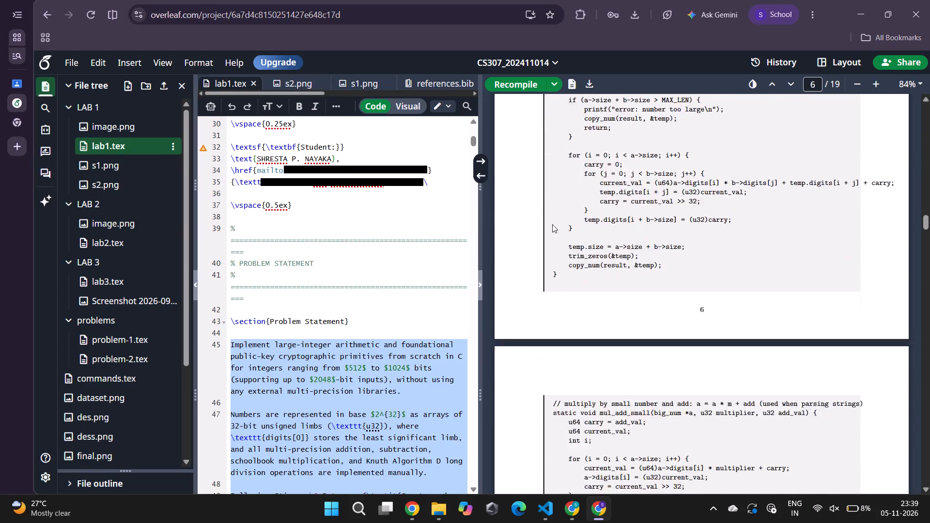
pyautogui.scroll(13, 552, 224)
pyautogui.scroll(-1, 552, 224)
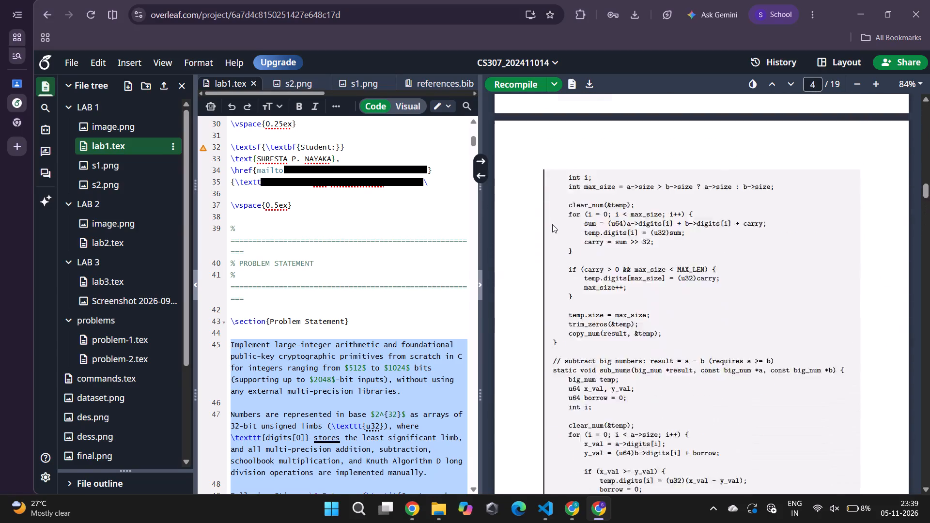
pyautogui.scroll(-18, 552, 224)
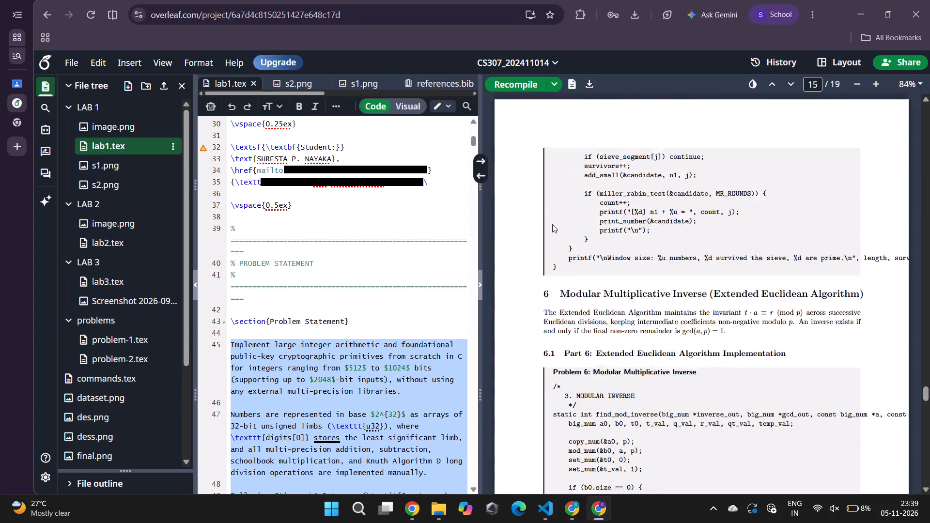
pyautogui.scroll(-12, 552, 224)
pyautogui.scroll(7, 552, 224)
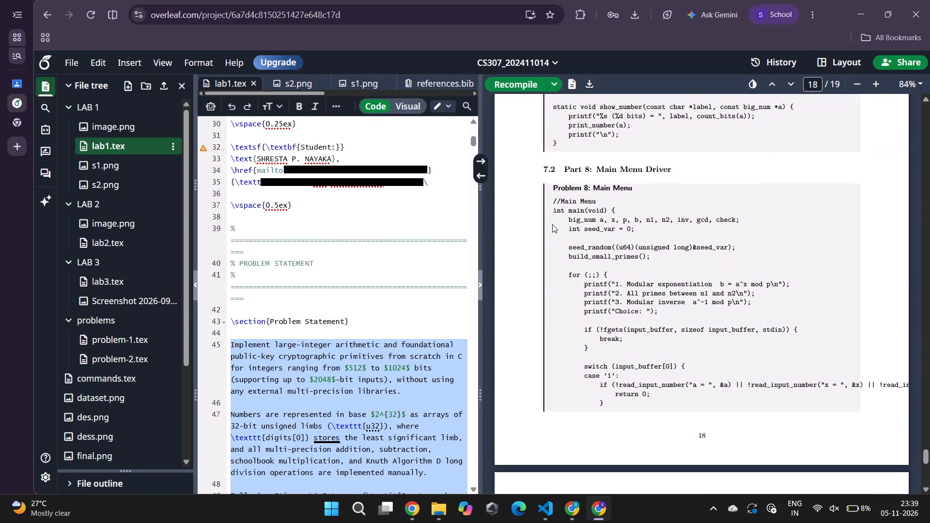
pyautogui.scroll(8, 552, 224)
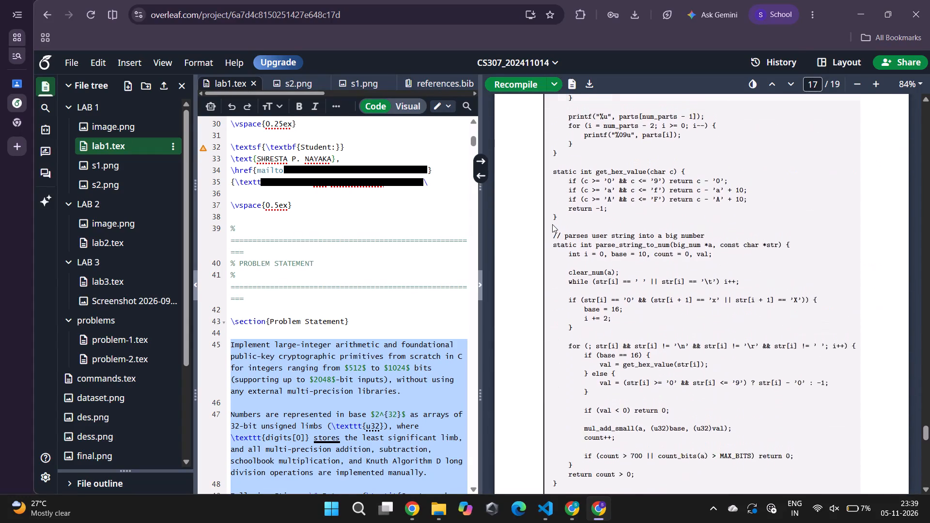
pyautogui.scroll(1, 552, 224)
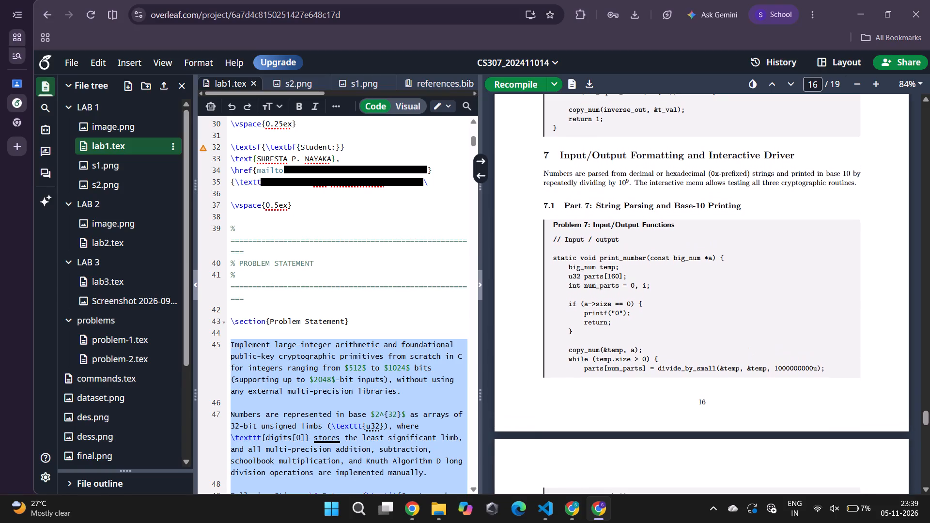
# Delete the selected lab1.tex text from "Implement large-integer arithmetic" through the Big-Number introduction ending "bit-level operations.".
pyautogui.scroll(-3, 360, 294)
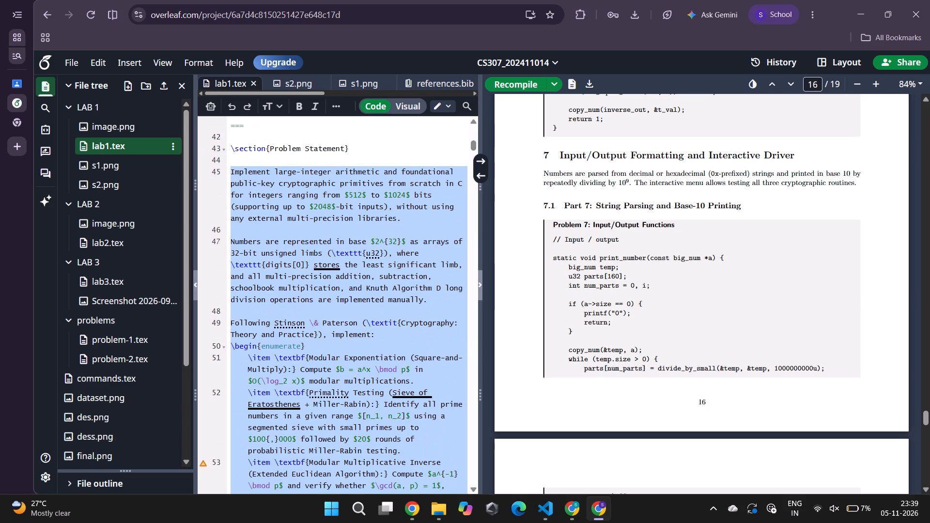
pyautogui.press('BackSpace')
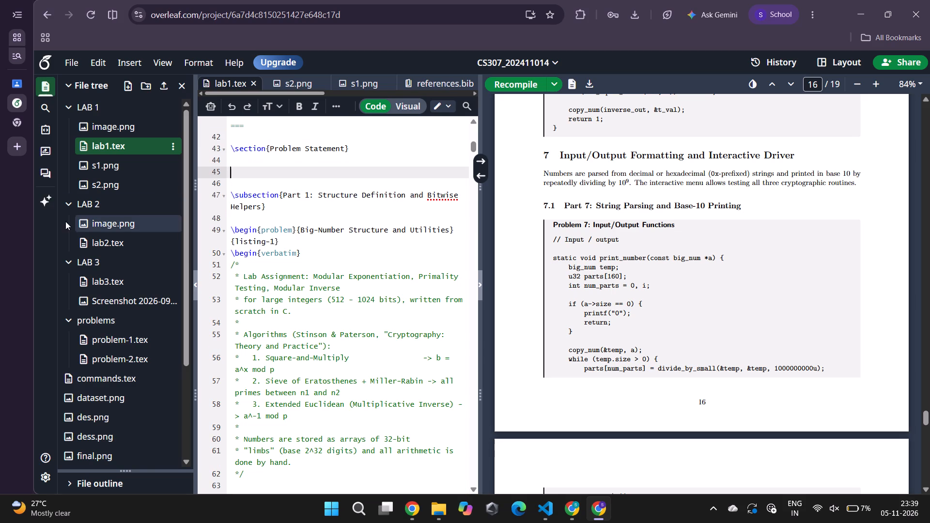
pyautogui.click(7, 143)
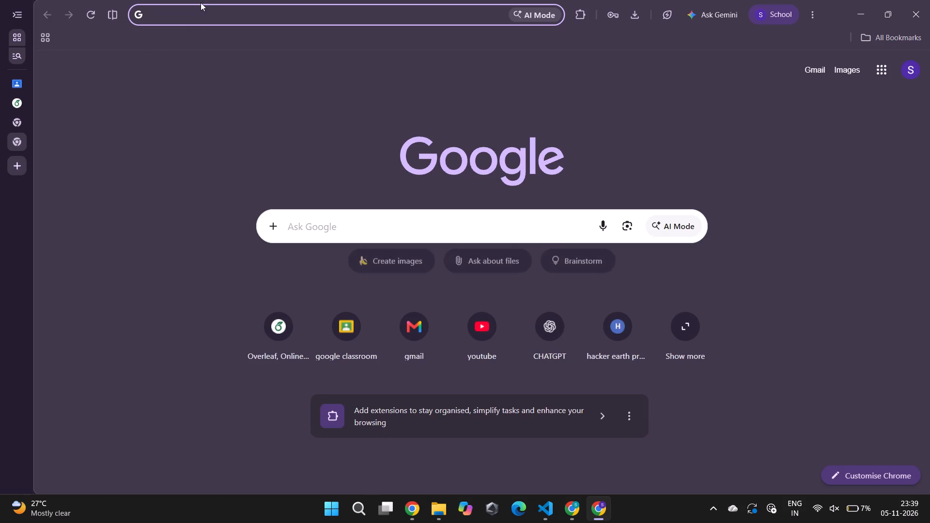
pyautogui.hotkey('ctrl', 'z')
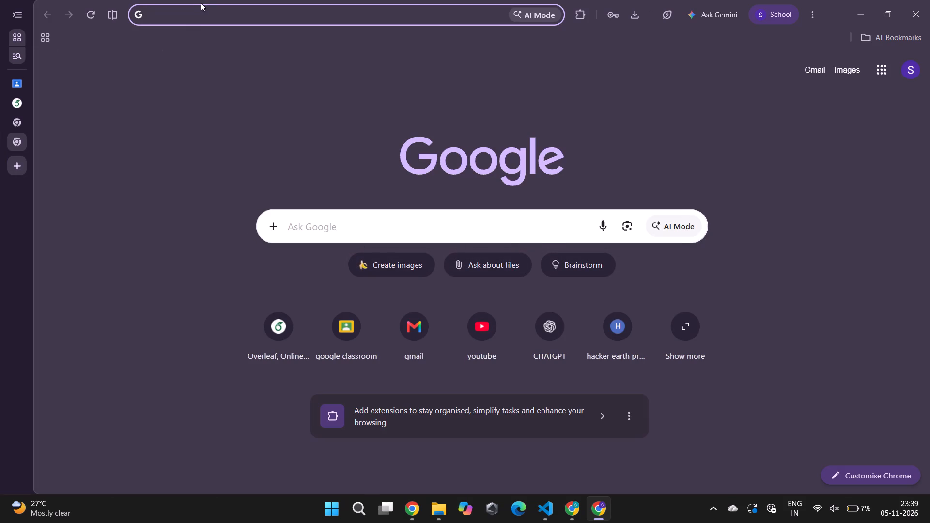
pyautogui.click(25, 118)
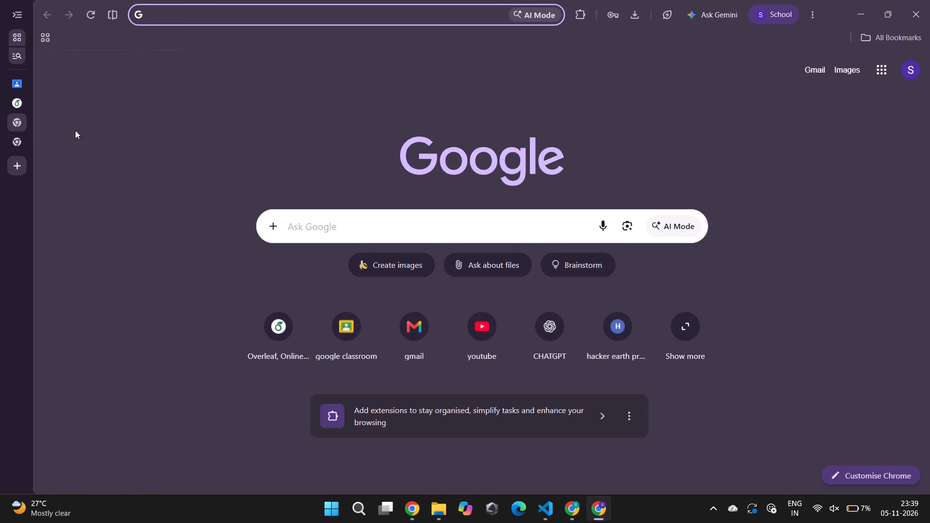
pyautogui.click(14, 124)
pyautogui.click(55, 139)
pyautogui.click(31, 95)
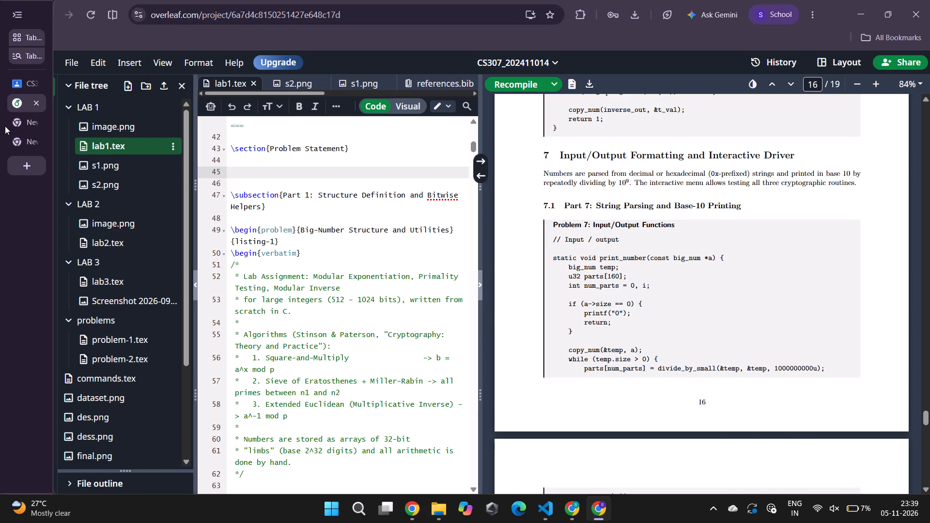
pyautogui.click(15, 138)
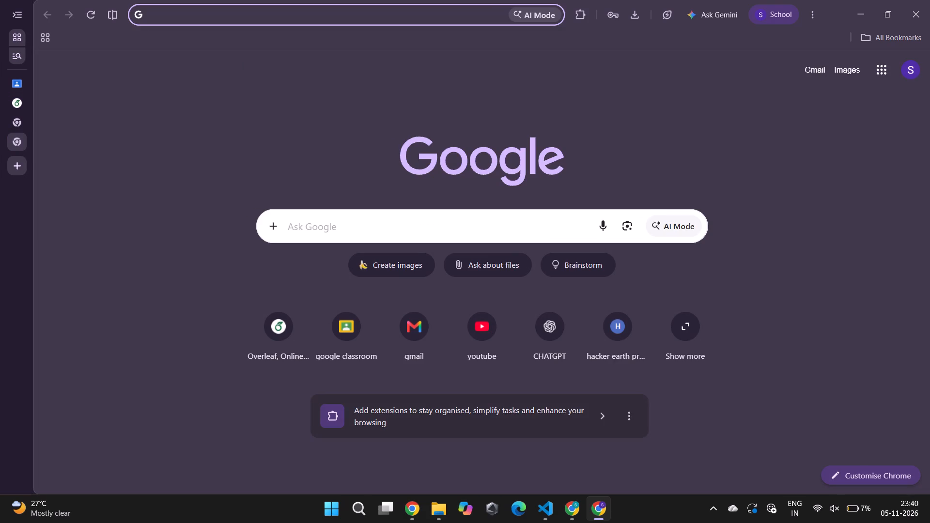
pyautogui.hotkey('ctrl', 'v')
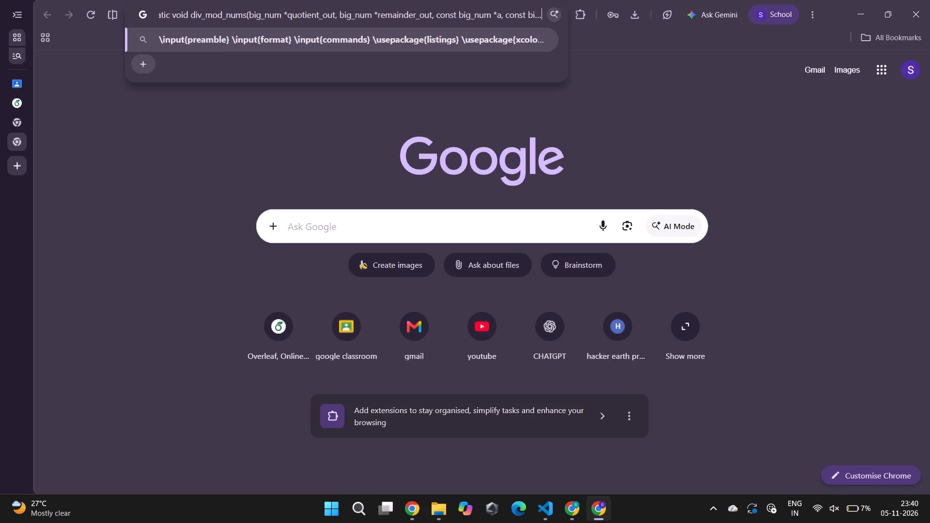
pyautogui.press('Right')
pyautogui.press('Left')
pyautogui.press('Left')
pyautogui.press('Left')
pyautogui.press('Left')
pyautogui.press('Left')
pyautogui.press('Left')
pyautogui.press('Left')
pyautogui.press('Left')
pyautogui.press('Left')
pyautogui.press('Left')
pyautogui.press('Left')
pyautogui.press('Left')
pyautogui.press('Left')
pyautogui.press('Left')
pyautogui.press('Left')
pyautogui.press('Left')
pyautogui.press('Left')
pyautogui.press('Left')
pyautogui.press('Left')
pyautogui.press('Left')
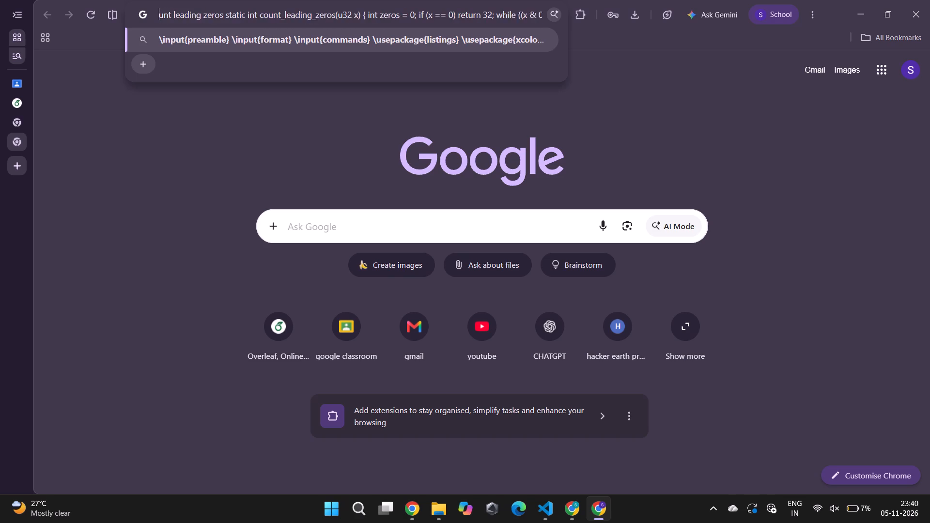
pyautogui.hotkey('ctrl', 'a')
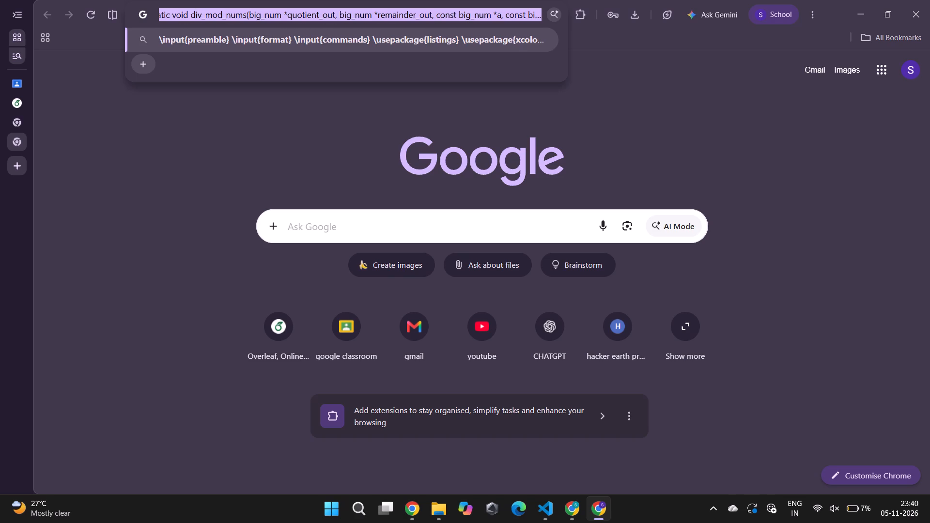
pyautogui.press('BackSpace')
# Copy the highlighted lab assignment text from the Oct 29 Classroom post and search Google for it in a new window.
pyautogui.click(8, 109)
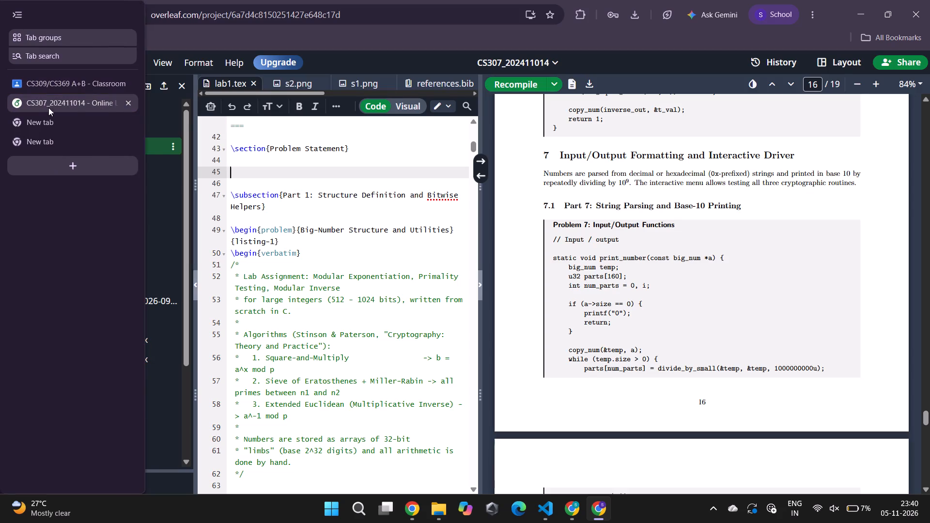
pyautogui.click(7, 81)
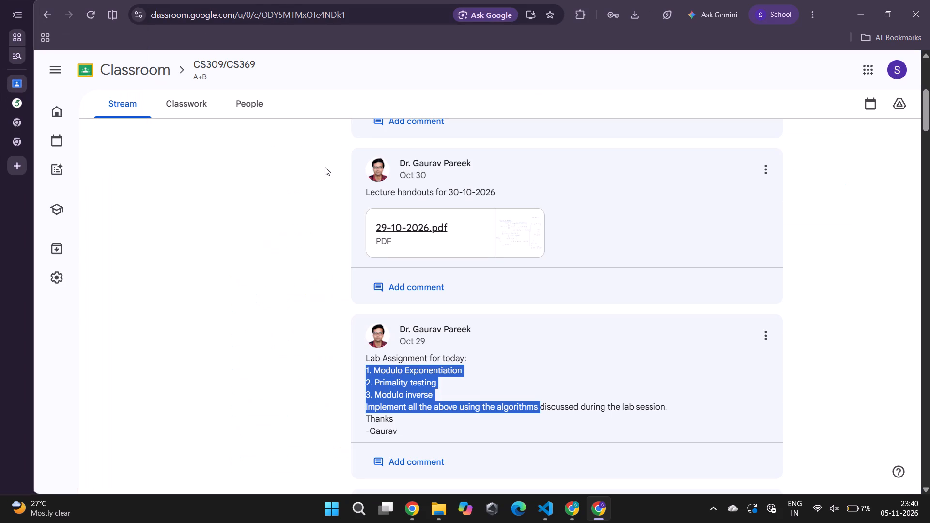
pyautogui.hotkey('ctrl', 'c')
pyautogui.click(24, 103)
pyautogui.click(35, 127)
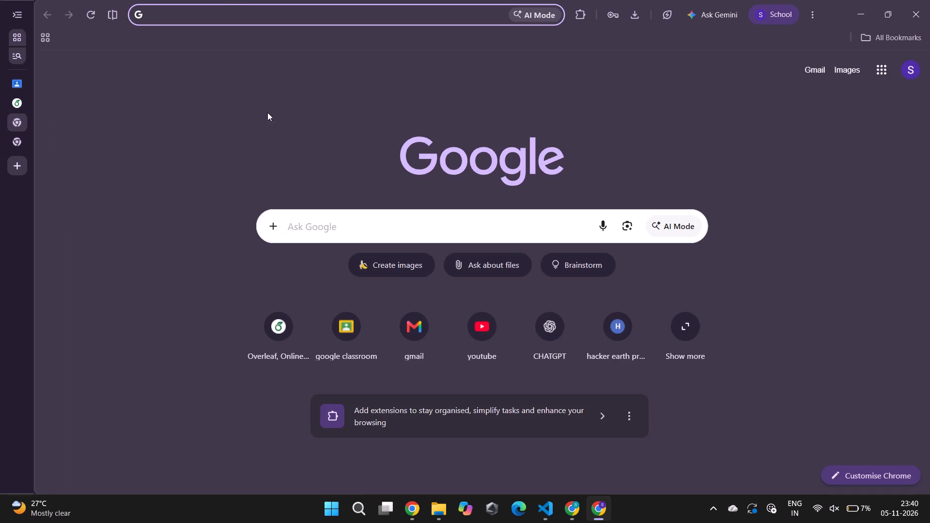
pyautogui.click(228, 13)
pyautogui.hotkey('ctrl', 'v')
pyautogui.hotkey('shift', 'Return')
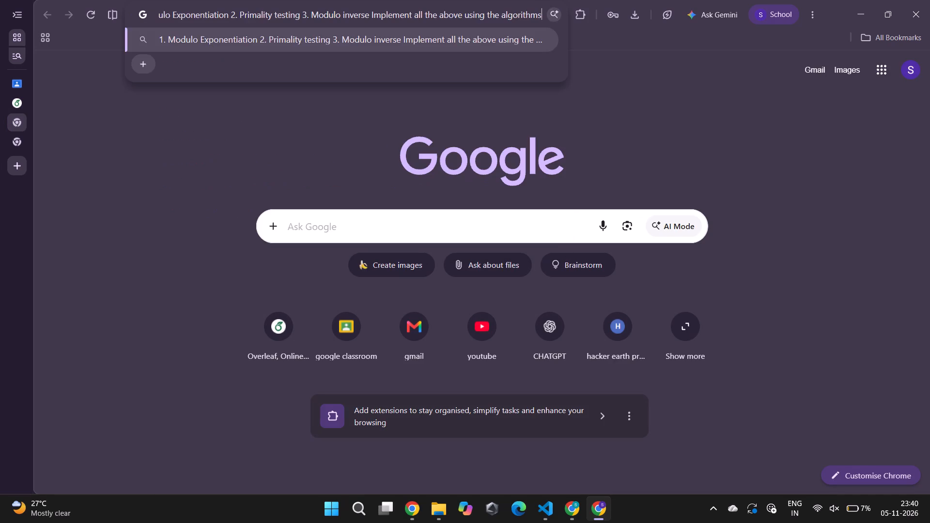
pyautogui.press('i')
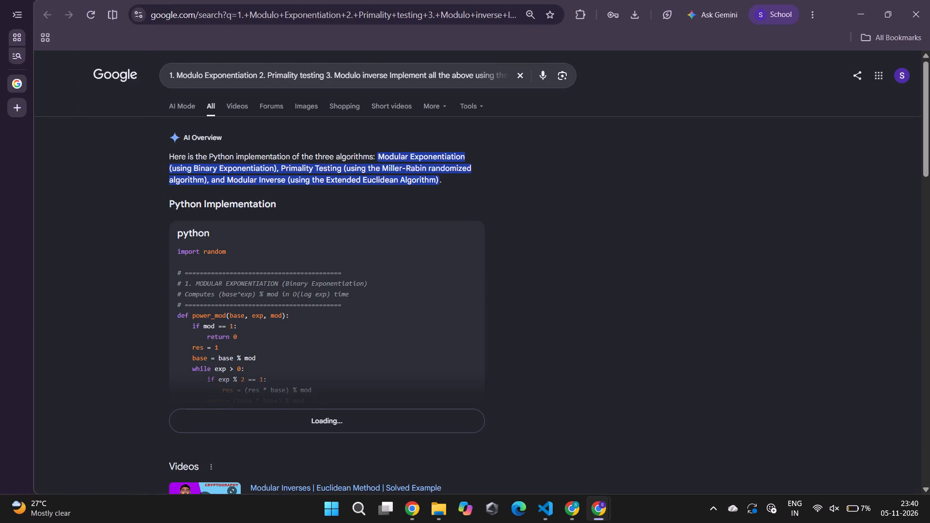
pyautogui.scroll(1, 313, 337)
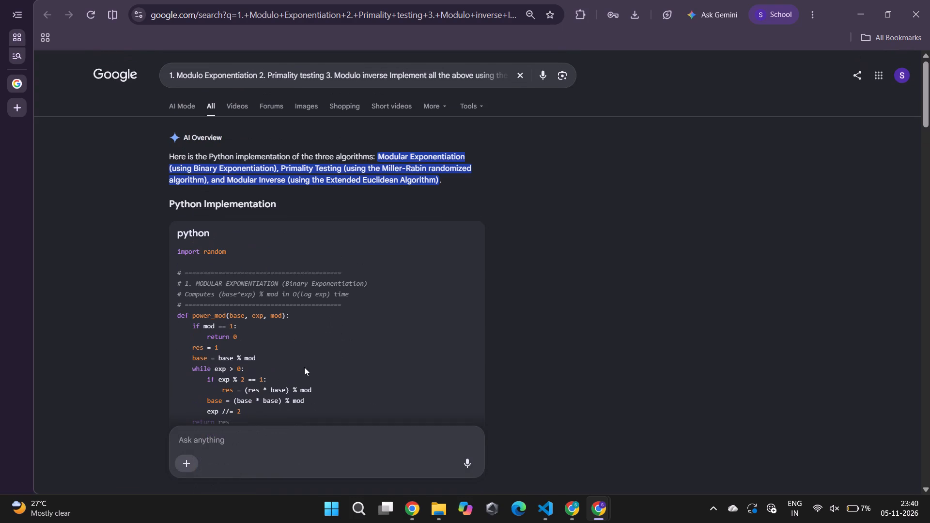
# Ask Google's AI to put the pasted assignment text into LaTeX, with the request "get me this txt in latex format".
pyautogui.click(316, 445)
pyautogui.hotkey('ctrl', 'v')
pyautogui.hotkey('shift', 'Return')
pyautogui.write('get me this txt in latex format')
pyautogui.press('space')
pyautogui.press('Return')
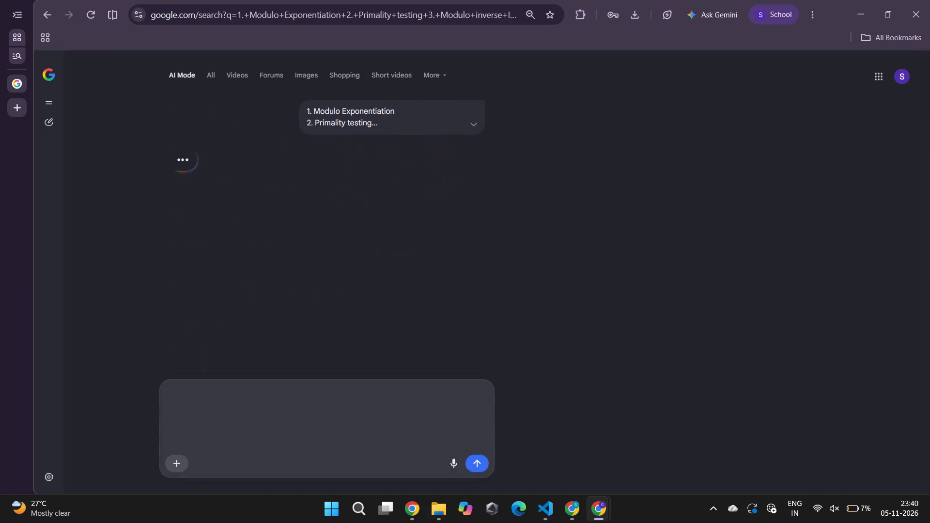
# Examine the generated LaTeX document from its preamble through the code listing to the closing suggestions.
pyautogui.scroll(-1, 426, 224)
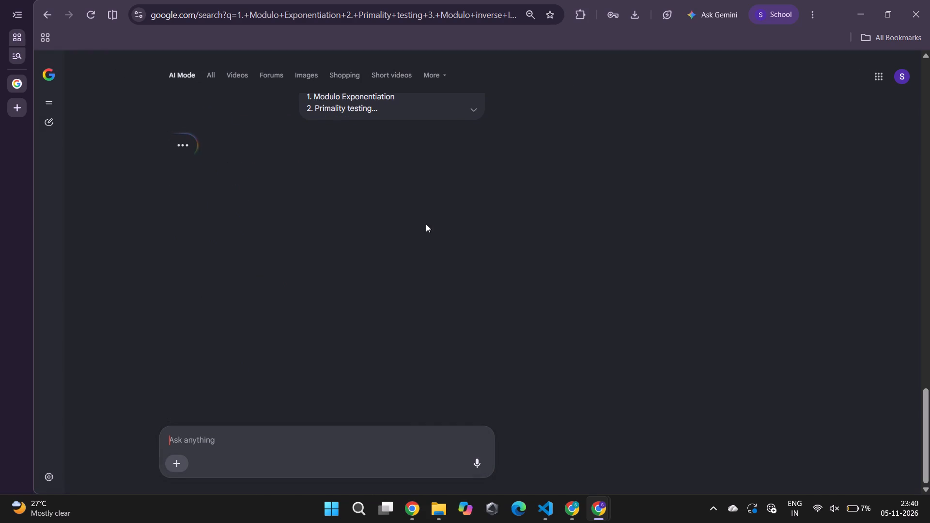
pyautogui.scroll(-1, 426, 224)
pyautogui.scroll(-1, 196, 191)
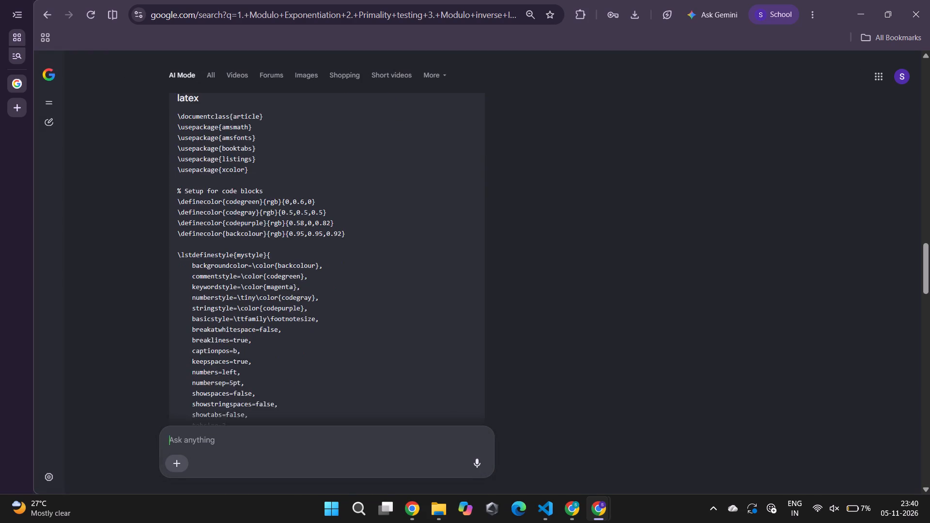
pyautogui.scroll(-3, 196, 191)
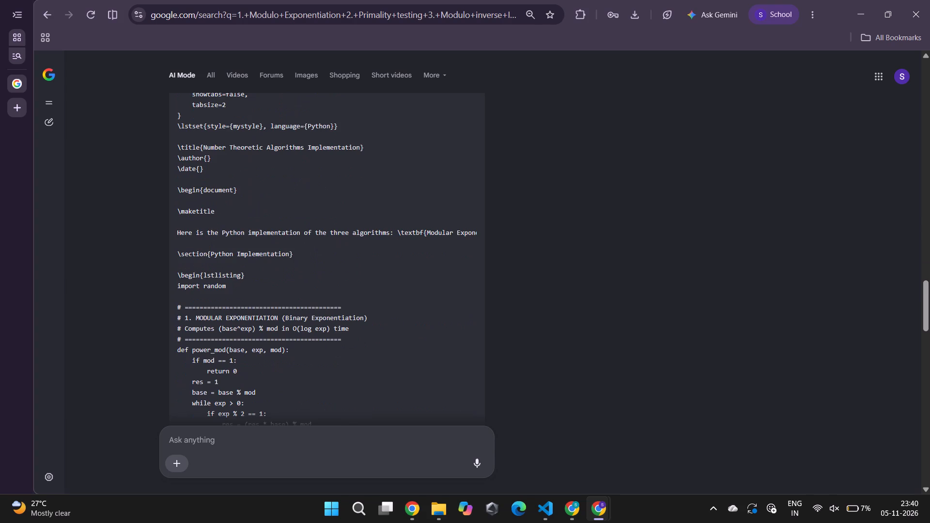
pyautogui.scroll(-1, 196, 191)
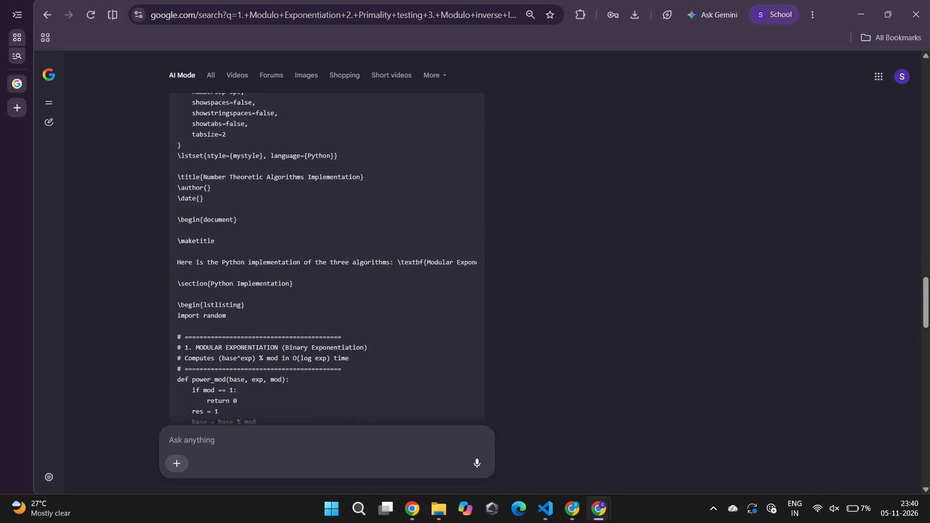
pyautogui.scroll(1, 196, 191)
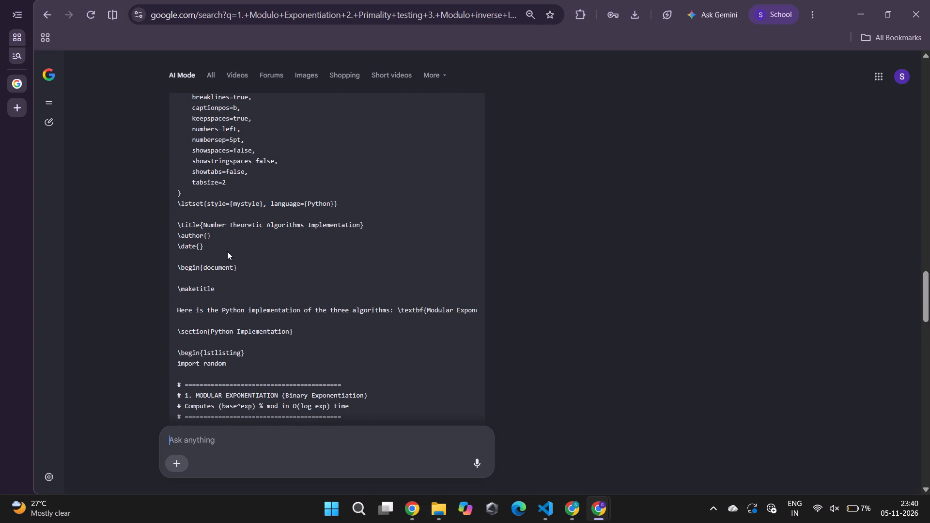
pyautogui.scroll(-7, 217, 283)
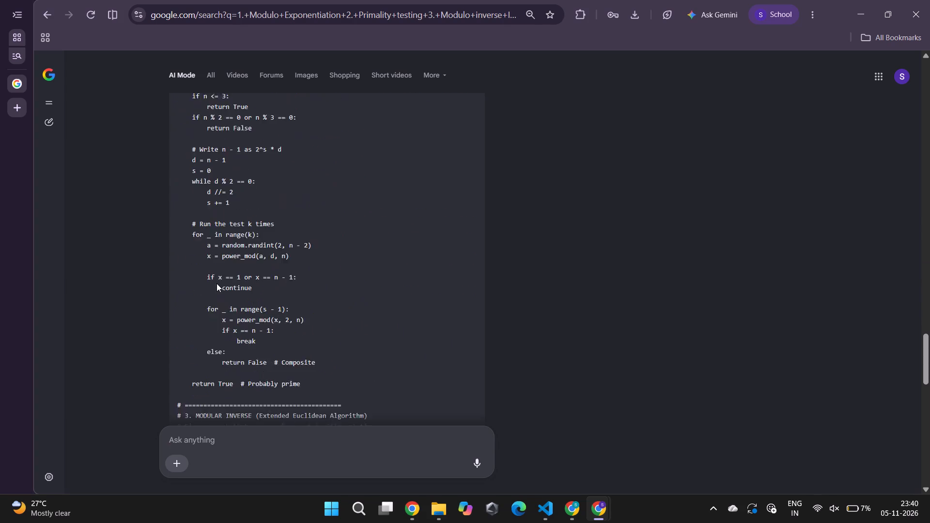
pyautogui.scroll(-14, 217, 283)
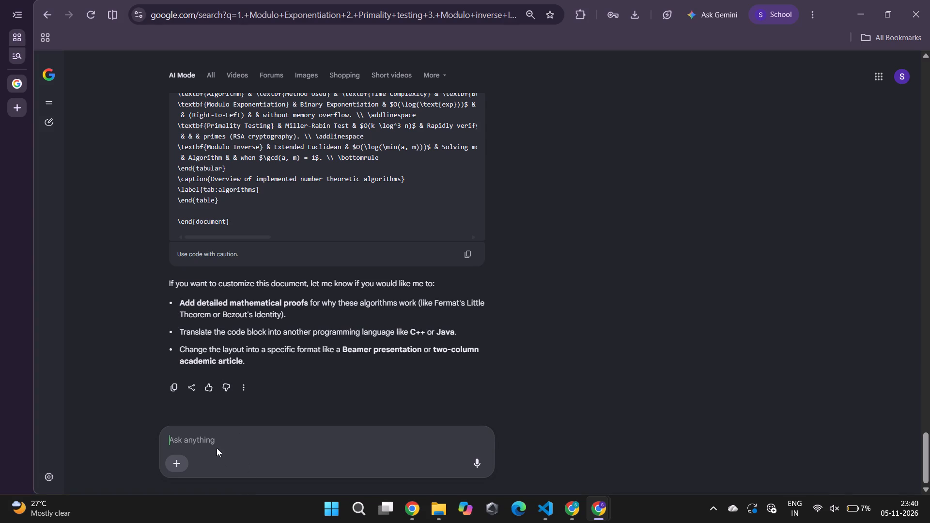
# Ask the AI for just the problem statement and look over the new LaTeX answer.
pyautogui.write('dude just teh pron')
pyautogui.press('BackSpace')
pyautogui.write('blen state,memt')
pyautogui.press('Return')
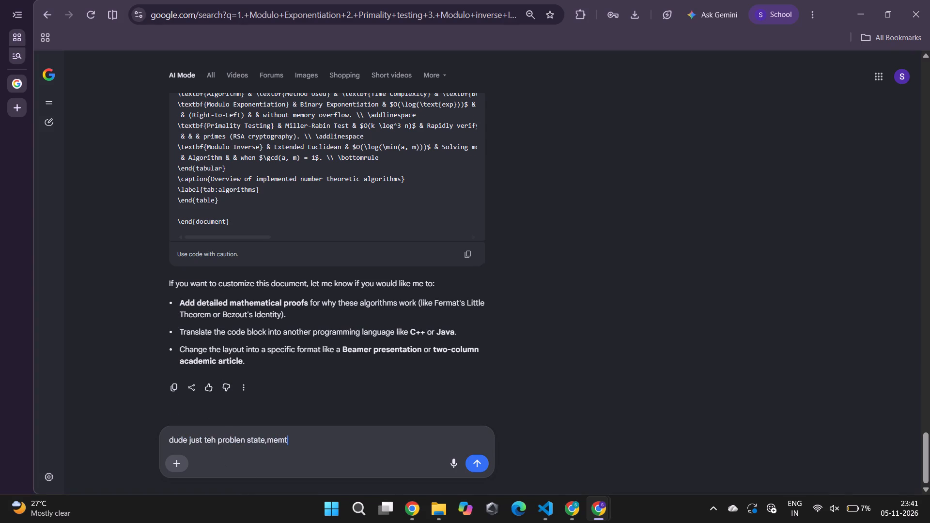
pyautogui.scroll(-3, 250, 345)
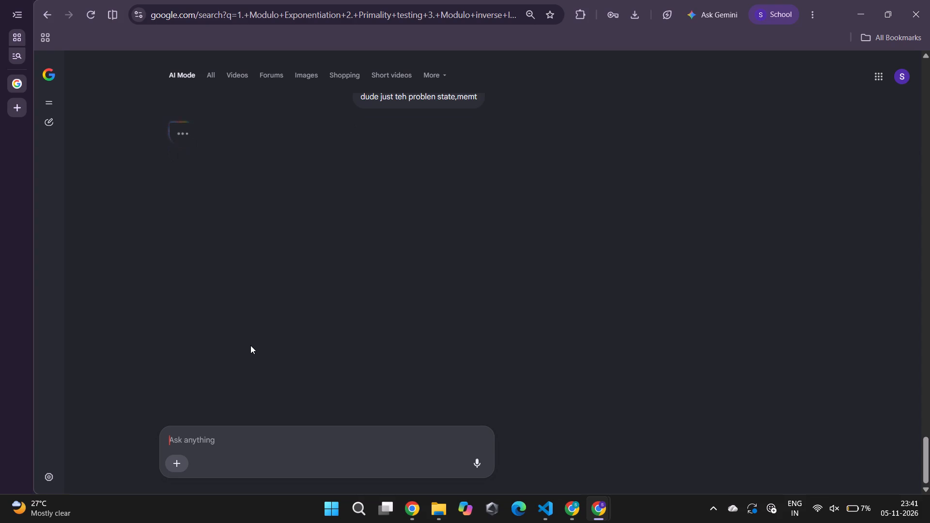
pyautogui.scroll(-2, 250, 345)
pyautogui.scroll(1, 250, 345)
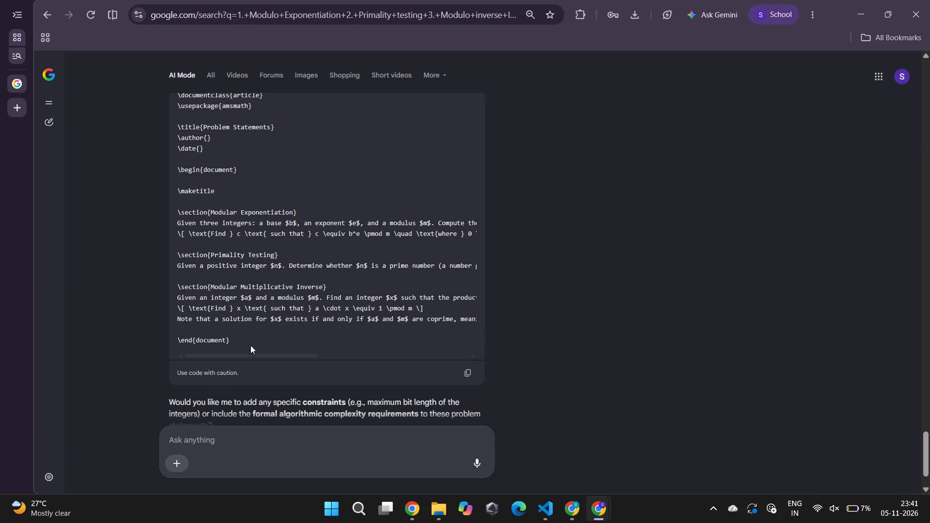
# Ask the AI to limit the LaTeX to just what was given.
pyautogui.click(227, 446)
pyautogui.write('just what i ahve givem')
pyautogui.press('BackSpace')
pyautogui.press('n')
pyautogui.press('Return')
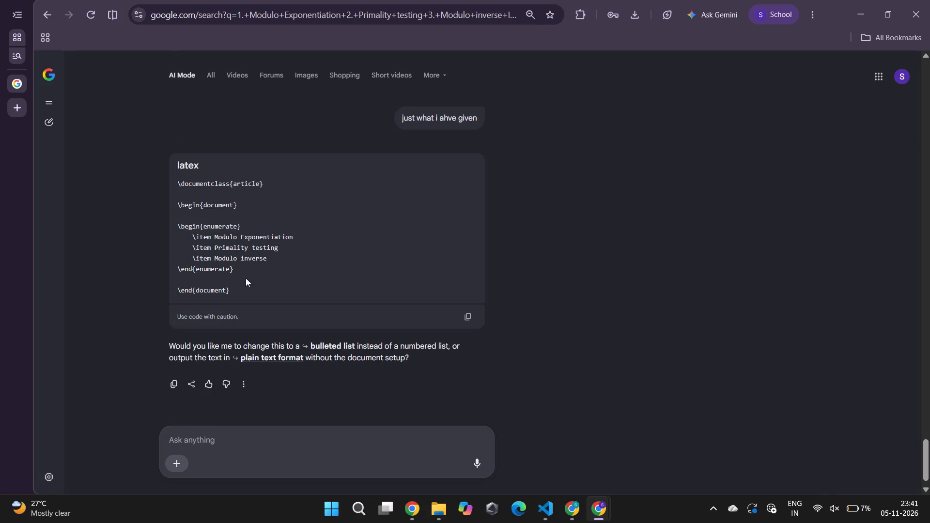
# Copy the LaTeX list from \begin{enumerate} through "\item Modulo inverse" in the AI's latest answer.
pyautogui.moveTo(235, 268); pyautogui.dragTo(217, 254)
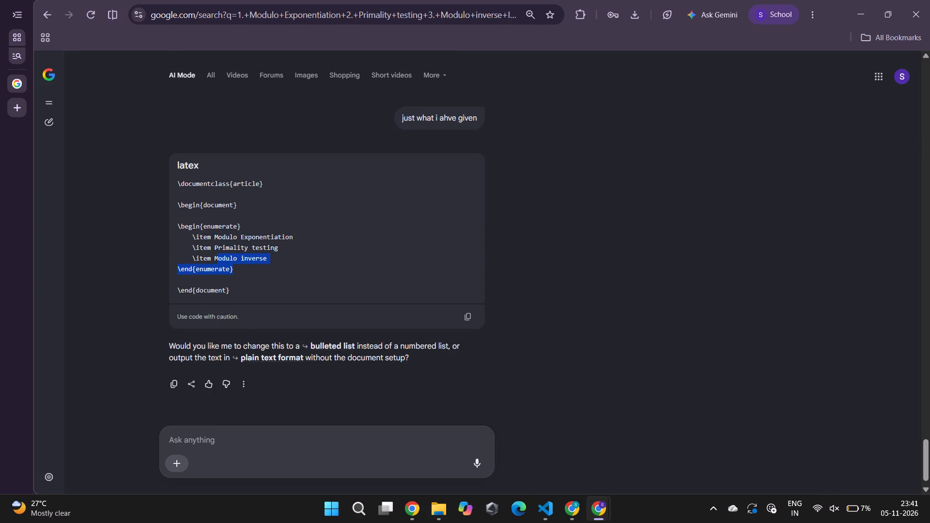
pyautogui.moveTo(217, 254); pyautogui.dragTo(195, 232)
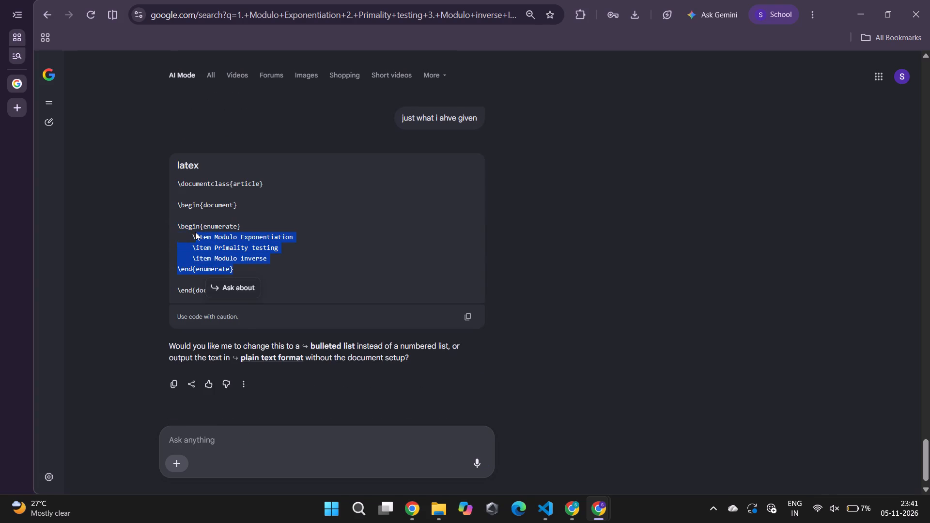
pyautogui.click(195, 232)
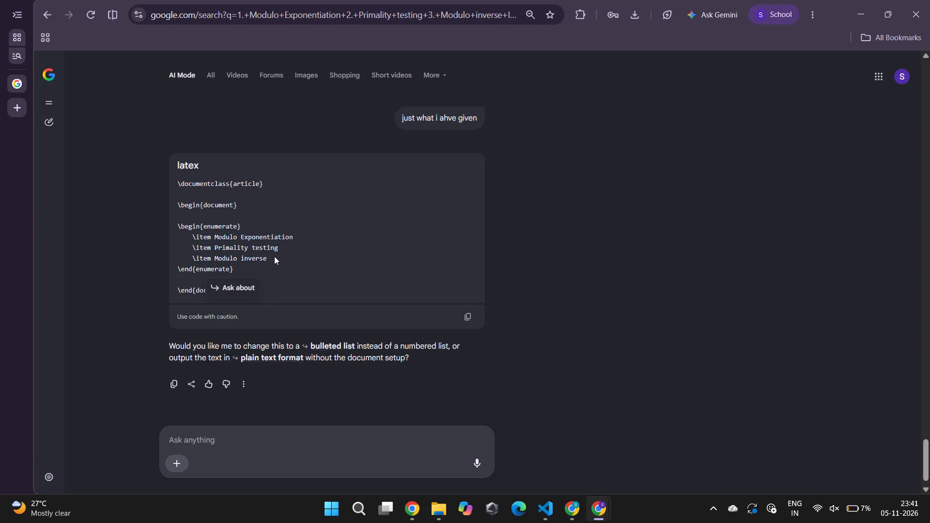
pyautogui.moveTo(274, 257); pyautogui.dragTo(152, 231)
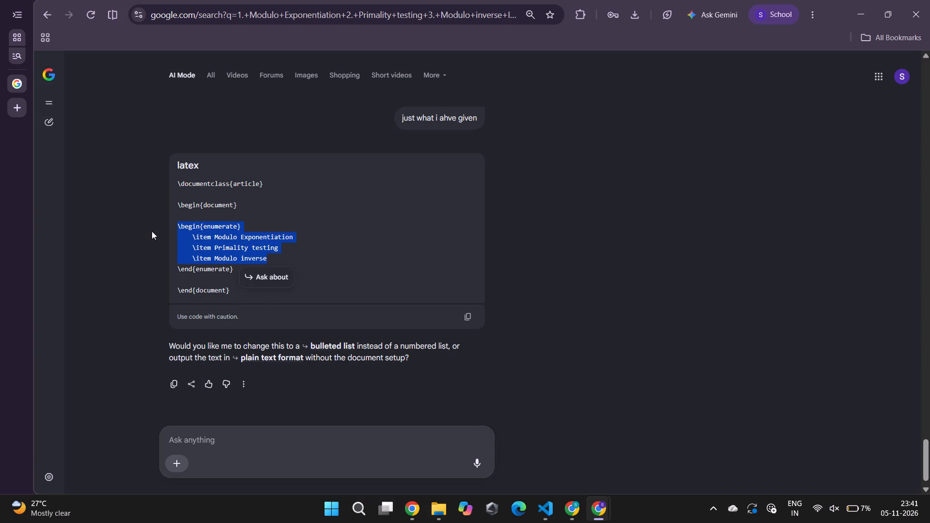
pyautogui.hotkey('ctrl', 'c')
pyautogui.click(19, 83)
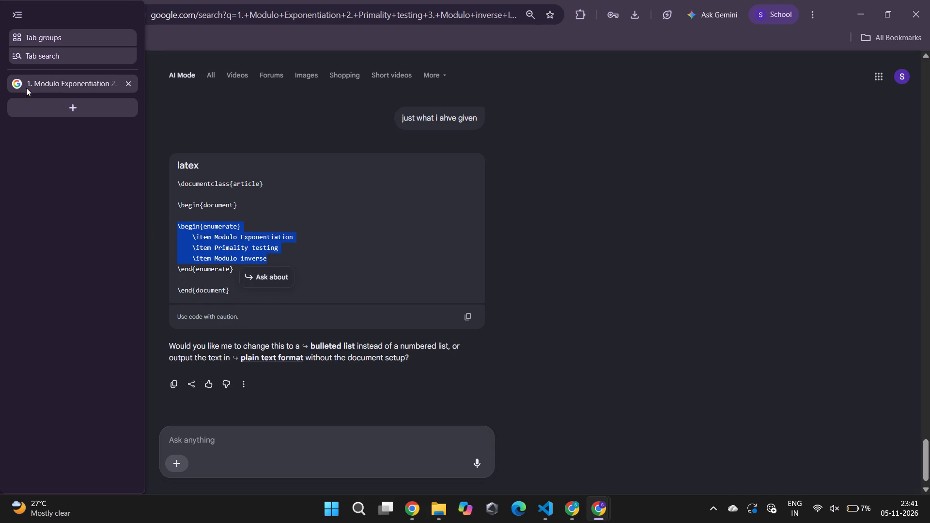
# Back in Overleaf's lab1.tex, insert an itemize environment under Problem Statement and paste the copied LaTeX list inside it.
pyautogui.click(920, 7)
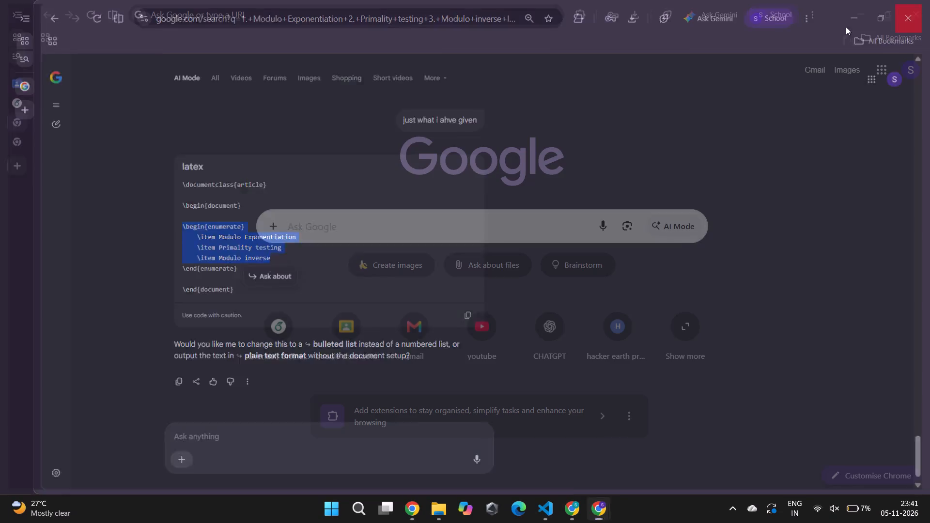
pyautogui.click(19, 101)
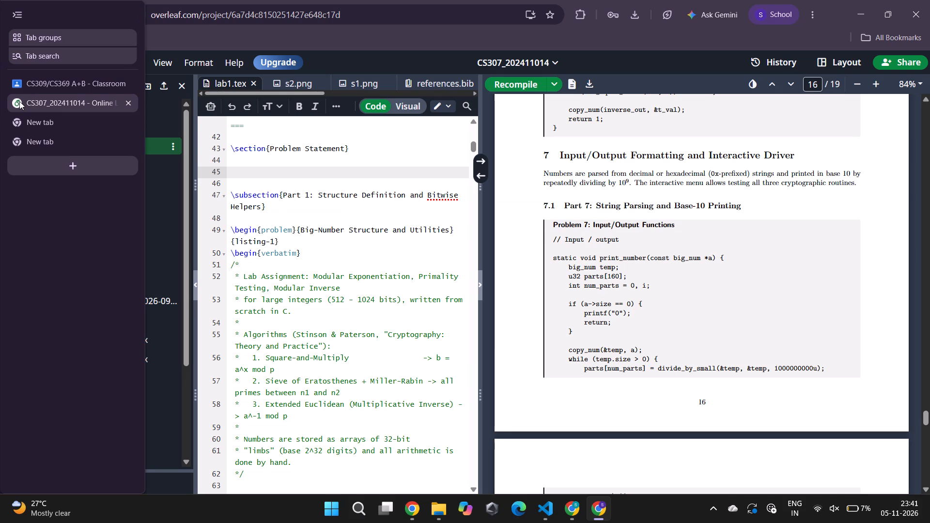
pyautogui.press('\\')
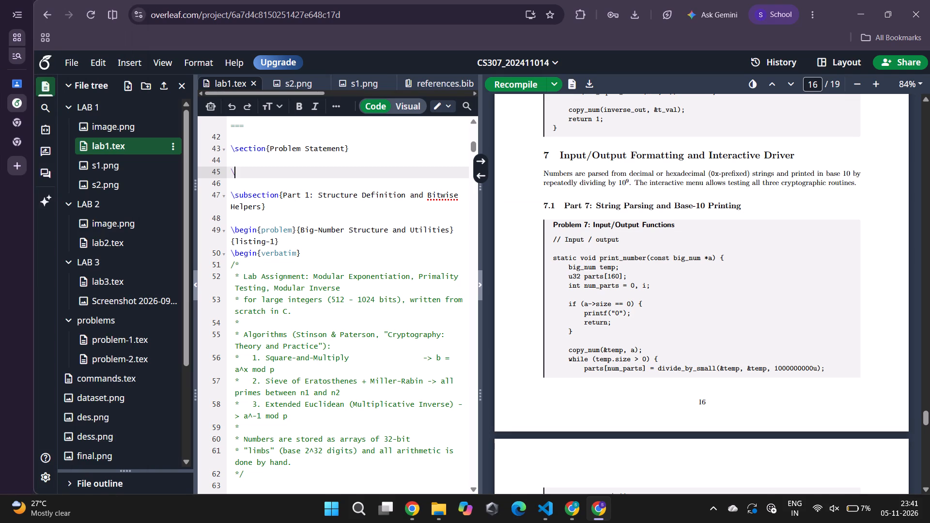
pyautogui.press('b')
pyautogui.press('Return')
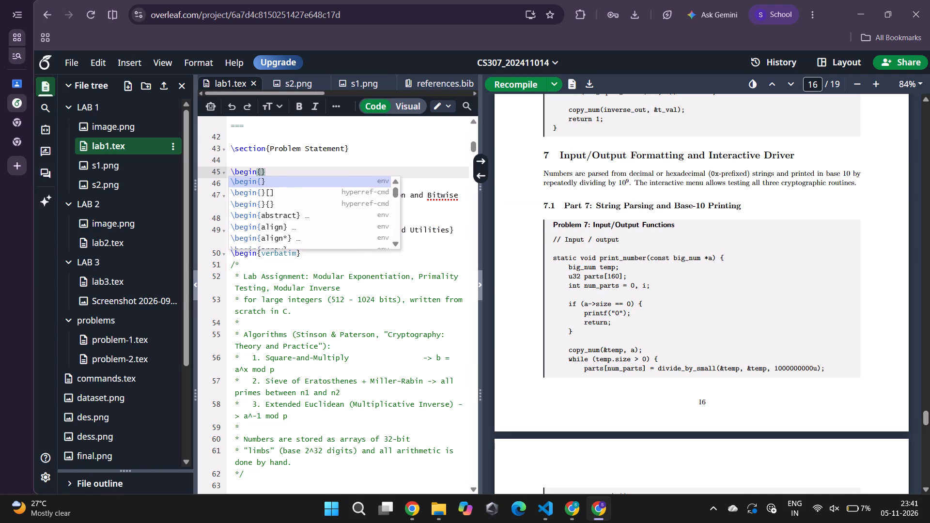
pyautogui.press('i')
pyautogui.press('Return')
pyautogui.press('BackSpace')
pyautogui.press('BackSpace')
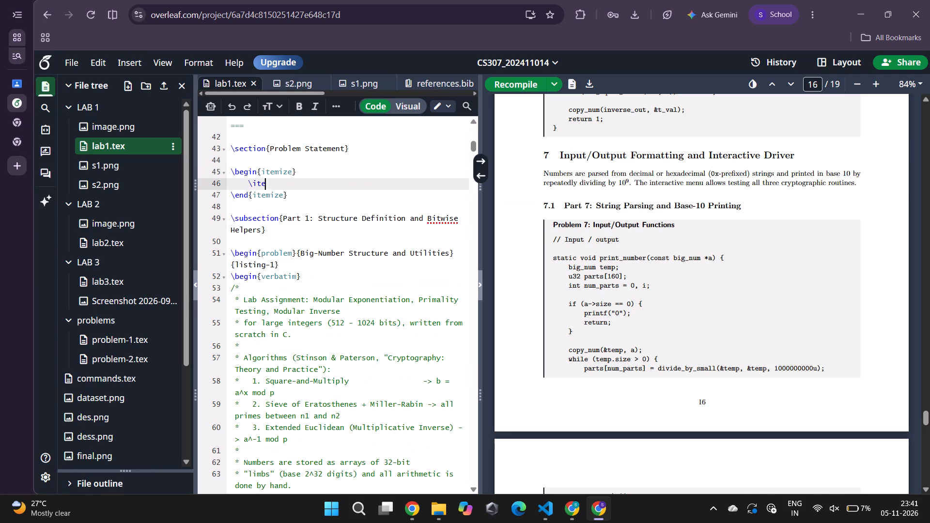
pyautogui.press('BackSpace')
pyautogui.press('BackSpace')
pyautogui.press('BackSpace')
pyautogui.press('BackSpace')
pyautogui.hotkey('ctrl', 'v')
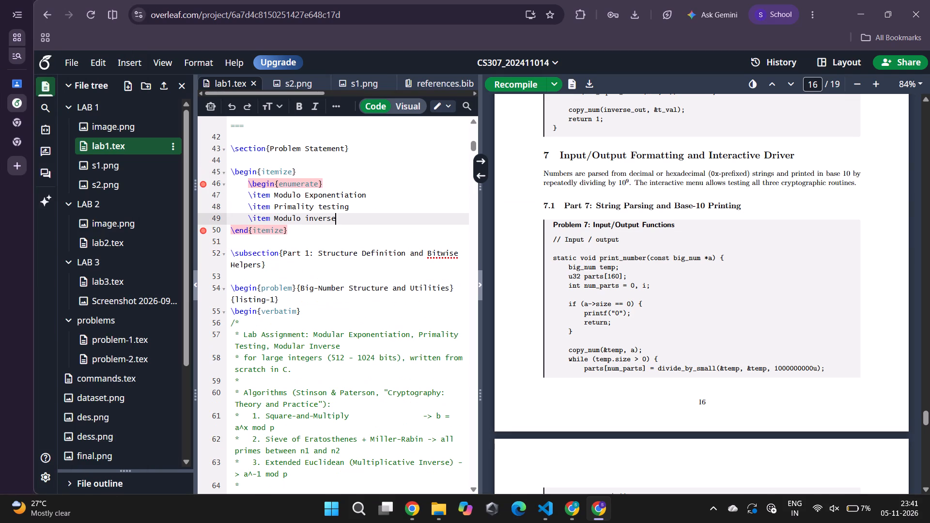
pyautogui.click(473, 274)
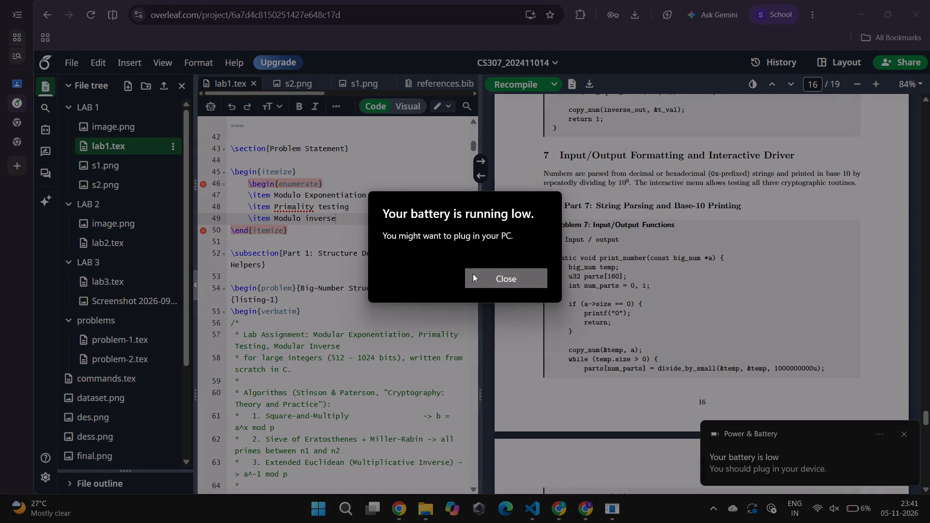
# Remove the nested \begin{enumerate} line from the itemize list and recompile the document.
pyautogui.click(334, 183)
pyautogui.press('BackSpace')
pyautogui.press('BackSpace')
pyautogui.press('BackSpace')
pyautogui.press('BackSpace')
pyautogui.press('BackSpace')
pyautogui.press('BackSpace')
pyautogui.press('BackSpace')
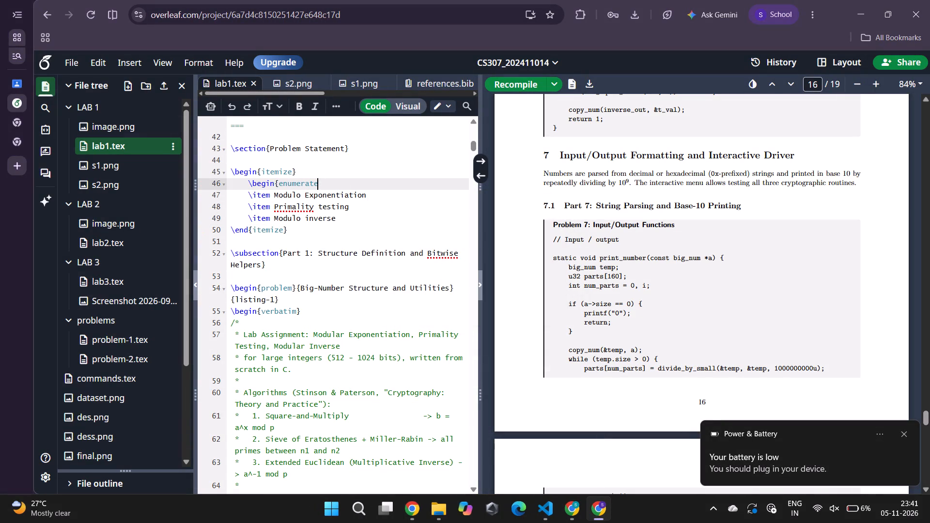
pyautogui.press('BackSpace')
pyautogui.press('BackSpace')
pyautogui.press('BackSpace')
pyautogui.press('BackSpace')
pyautogui.press('BackSpace')
pyautogui.press('BackSpace')
pyautogui.press('BackSpace')
pyautogui.press('BackSpace')
pyautogui.press('BackSpace')
pyautogui.press('BackSpace')
pyautogui.press('BackSpace')
pyautogui.press('BackSpace')
pyautogui.hotkey('ctrl', 's')
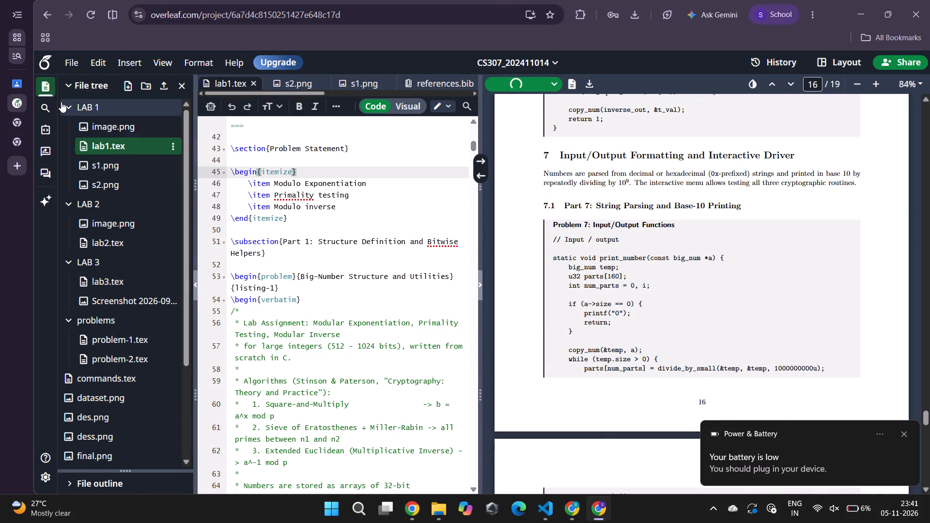
# Copy "Implement all the above using the algorithms" from the Oct 29 Classroom post, add it below the itemize list in lab1.tex, and recompile.
pyautogui.click(15, 82)
pyautogui.click(509, 417)
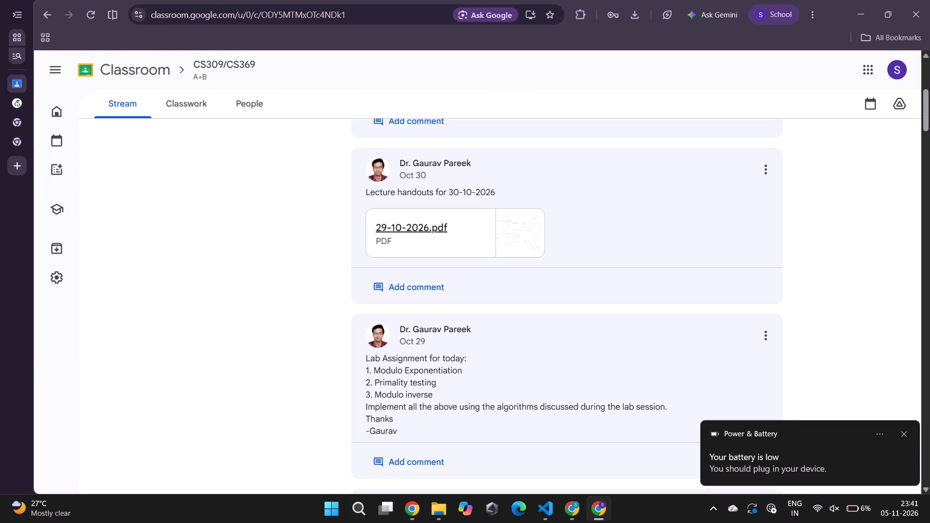
pyautogui.moveTo(537, 410); pyautogui.dragTo(363, 409)
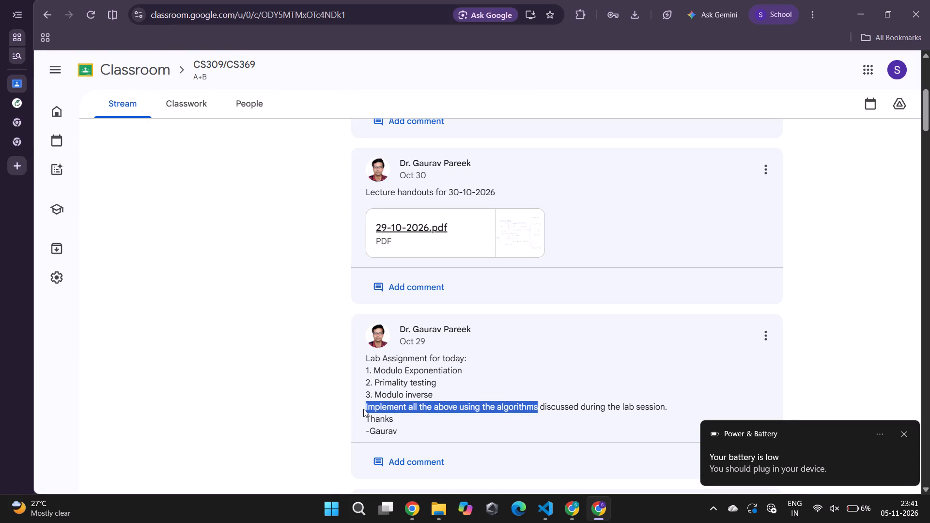
pyautogui.hotkey('ctrl', 'c')
pyautogui.click(37, 93)
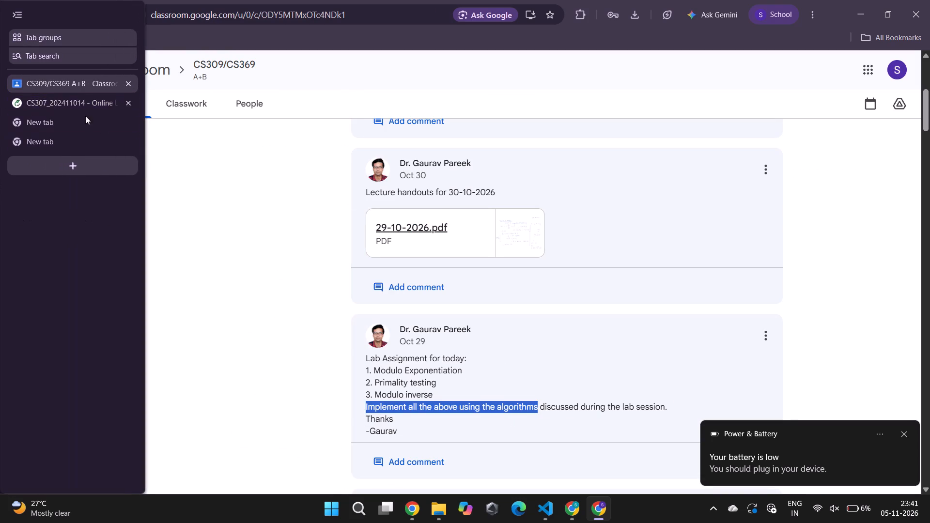
pyautogui.click(52, 103)
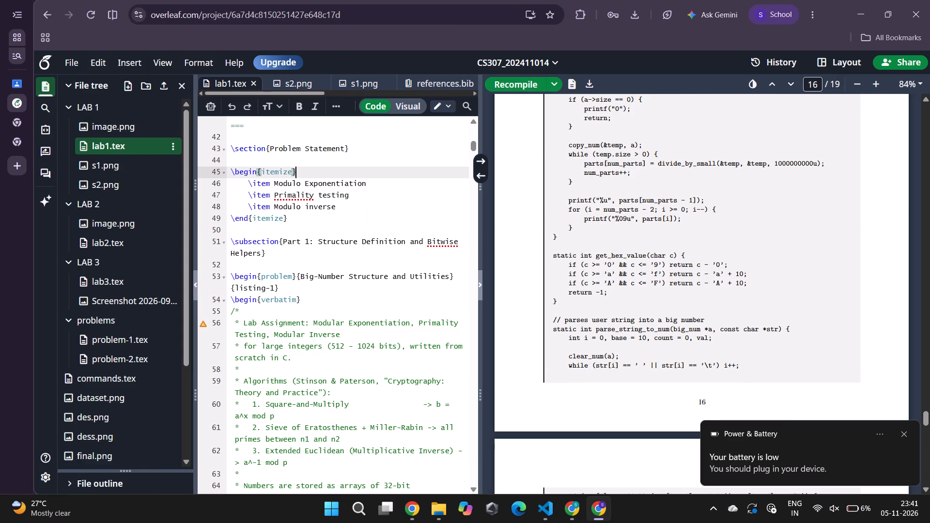
pyautogui.click(335, 213)
pyautogui.press('Return')
pyautogui.hotkey('ctrl', 'v')
pyautogui.hotkey('ctrl', 's')
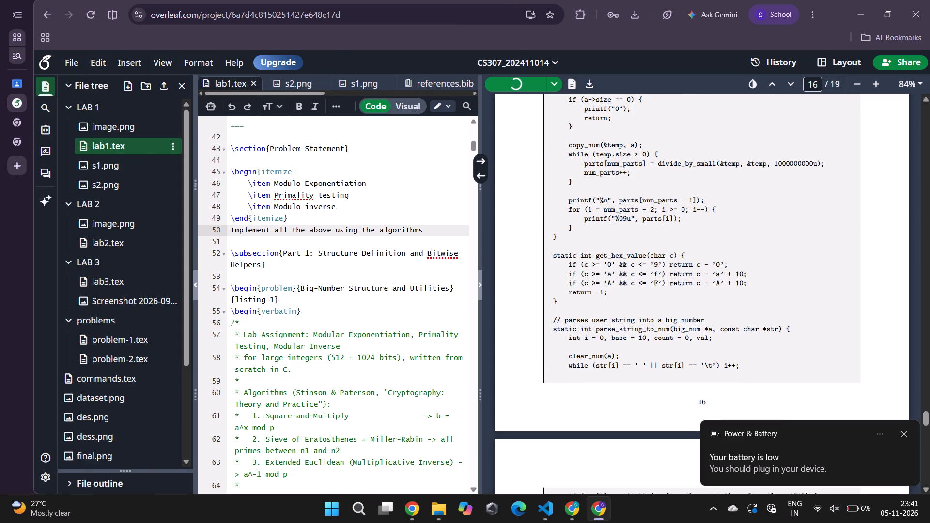
# Retitle the first subsection as "Part 1: Code" and recompile.
pyautogui.moveTo(320, 253); pyautogui.dragTo(260, 264)
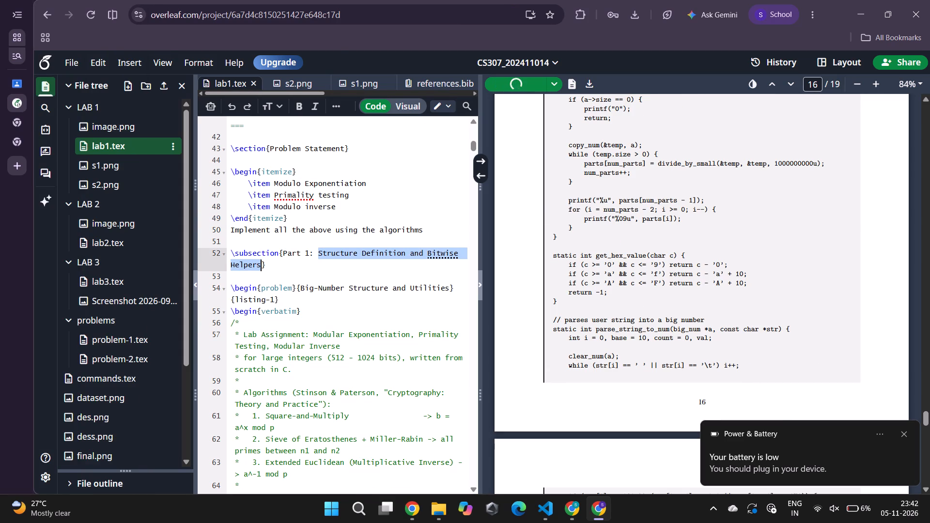
pyautogui.write('CO')
pyautogui.press('BackSpace')
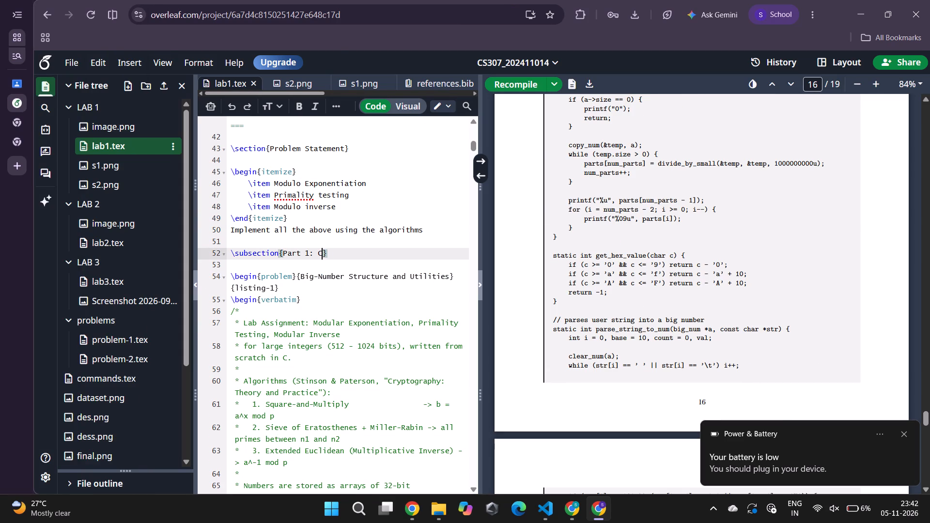
pyautogui.write('ode')
pyautogui.hotkey('ctrl', 's')
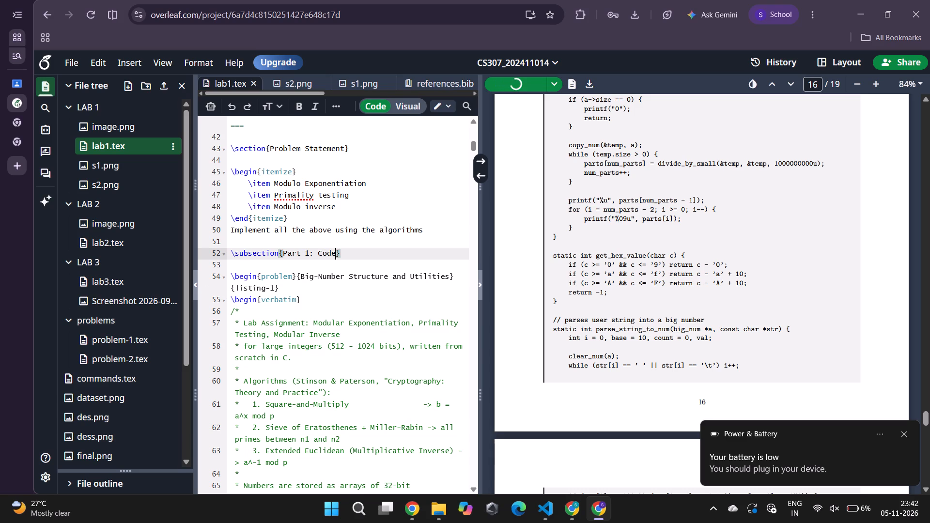
# Change the title of the listing-1 problem block to "Code" and recompile.
pyautogui.moveTo(301, 274); pyautogui.dragTo(273, 288)
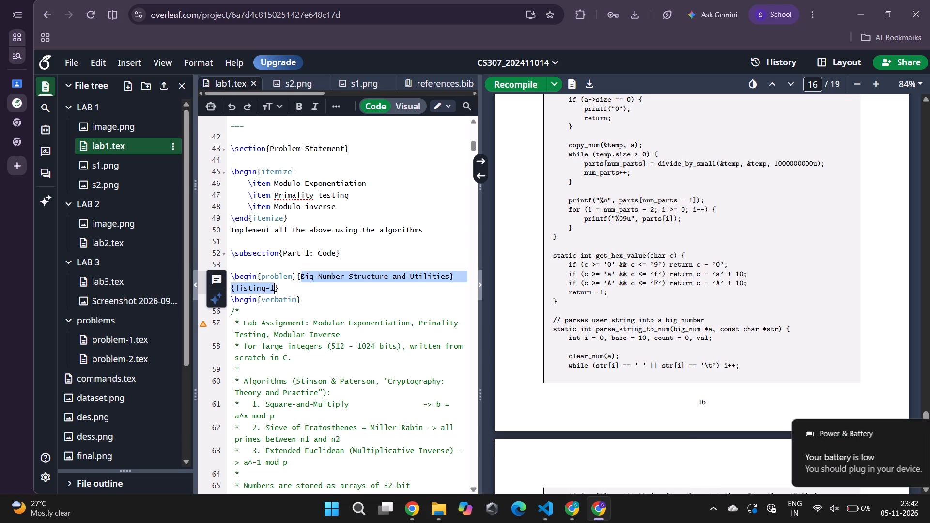
pyautogui.click(277, 287)
pyautogui.scroll(5, 545, 240)
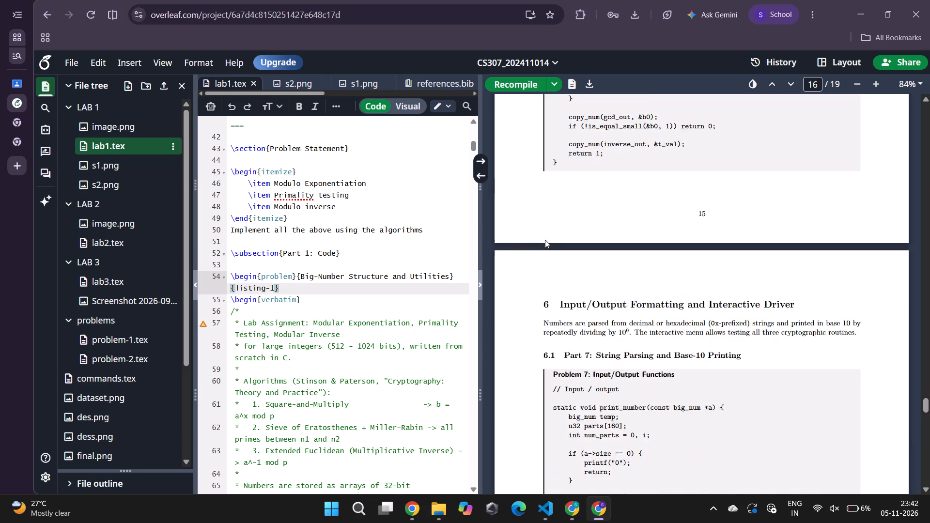
pyautogui.scroll(20, 545, 240)
pyautogui.scroll(20, 545, 240)
pyautogui.scroll(7, 545, 240)
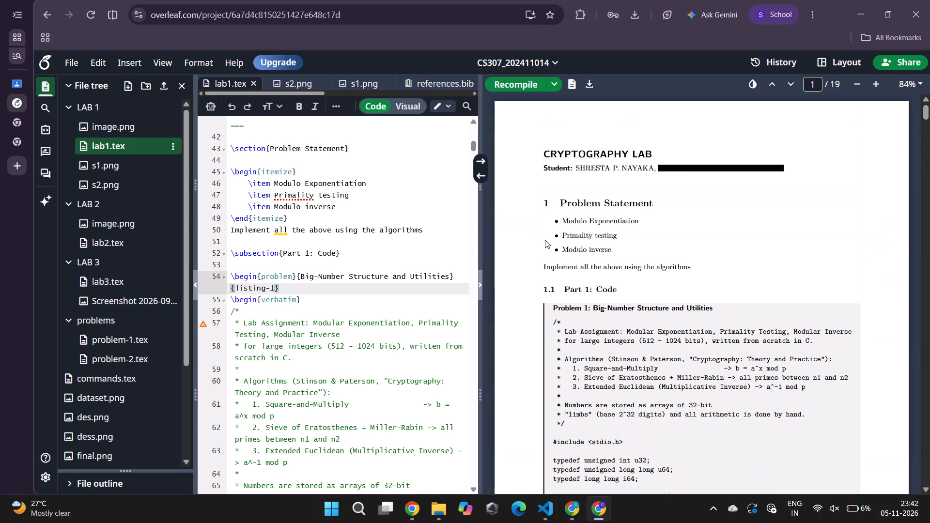
pyautogui.scroll(5, 545, 240)
pyautogui.moveTo(301, 275); pyautogui.dragTo(448, 276)
pyautogui.write('code')
pyautogui.press('BackSpace')
pyautogui.press('BackSpace')
pyautogui.press('BackSpace')
pyautogui.press('BackSpace')
pyautogui.write('Code')
pyautogui.hotkey('ctrl', 's')
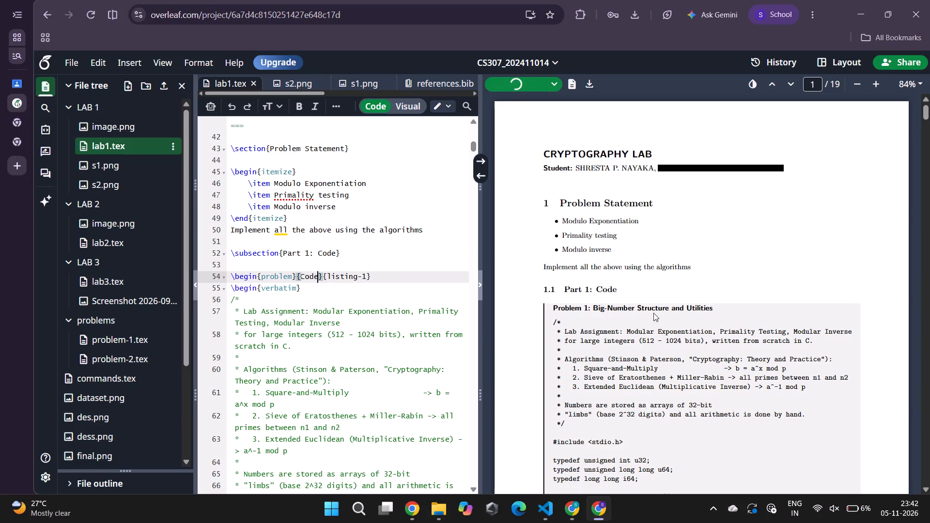
# Switch to Visual Studio Code and copy the entire source code of mod2.c.
pyautogui.click(546, 512)
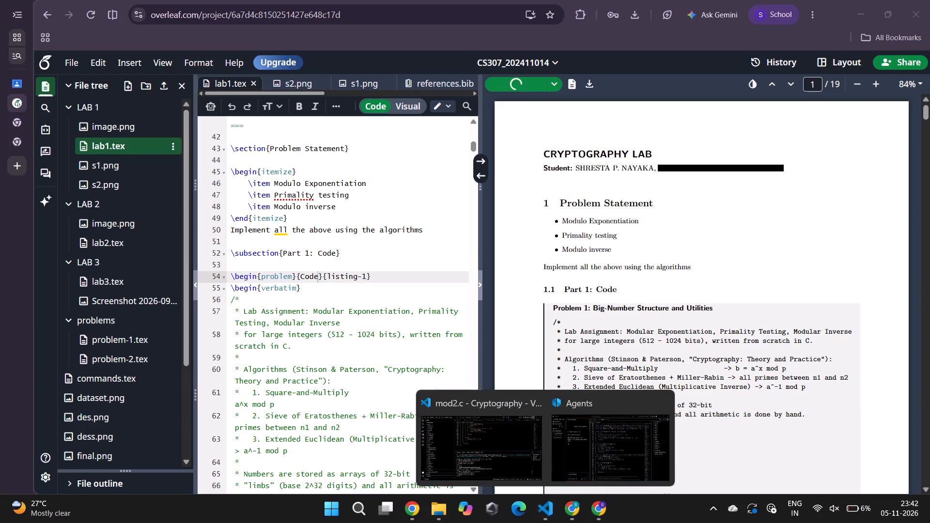
pyautogui.click(515, 458)
pyautogui.click(427, 222)
pyautogui.hotkey('ctrl', 'a')
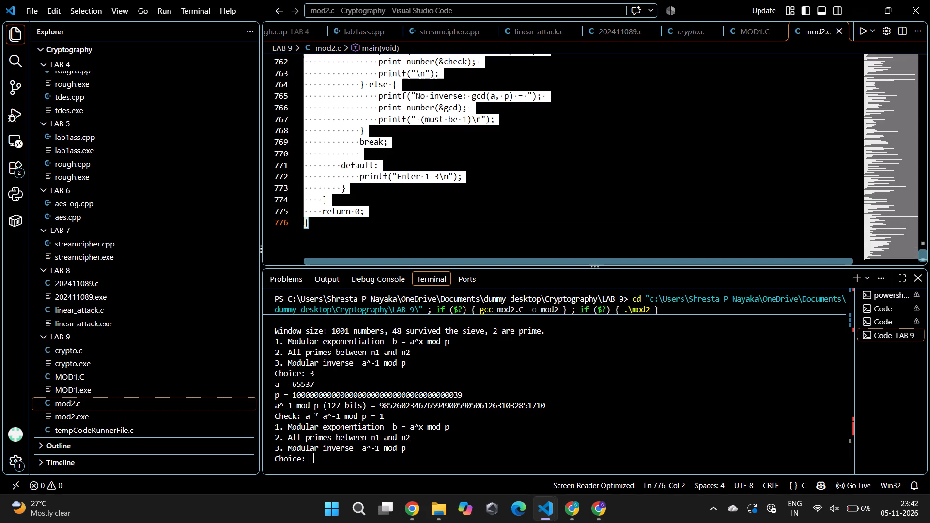
pyautogui.hotkey('ctrl', 'c')
pyautogui.click(860, 11)
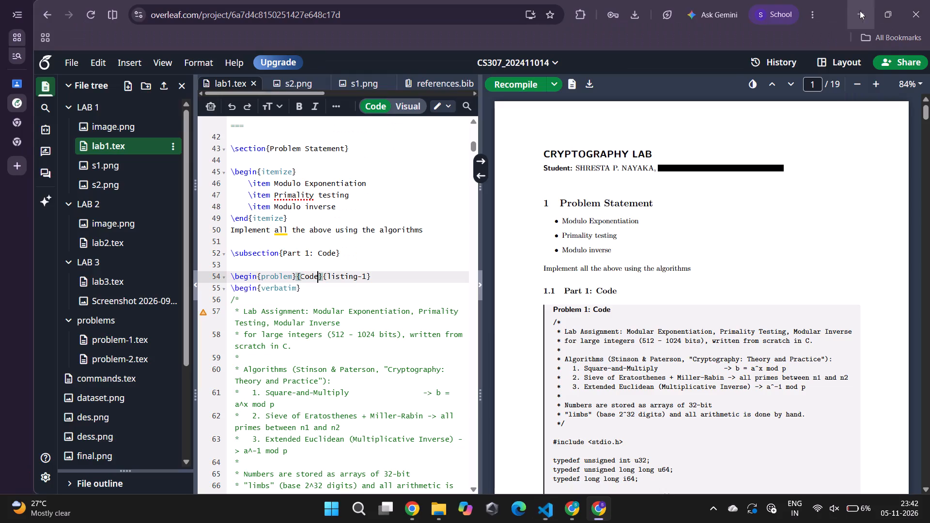
# In Overleaf, replace all code inside the listing-1 verbatim block with the copied mod2.c source and recompile.
pyautogui.scroll(-2, 405, 360)
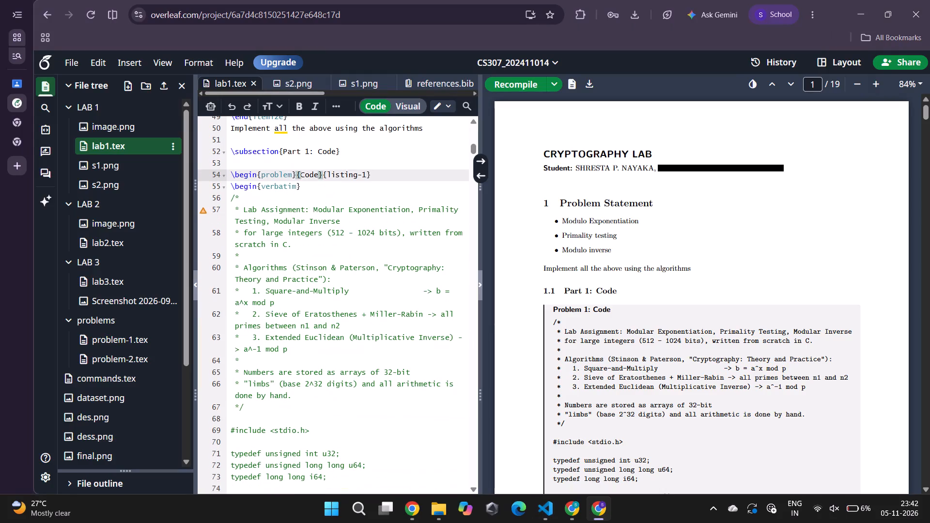
pyautogui.moveTo(231, 199); pyautogui.dragTo(232, 207)
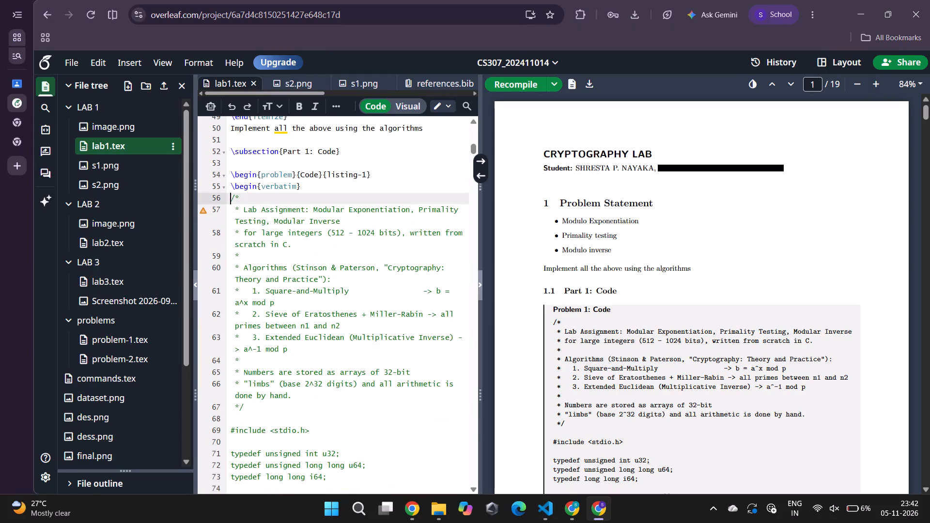
pyautogui.moveTo(232, 207); pyautogui.dragTo(279, 515)
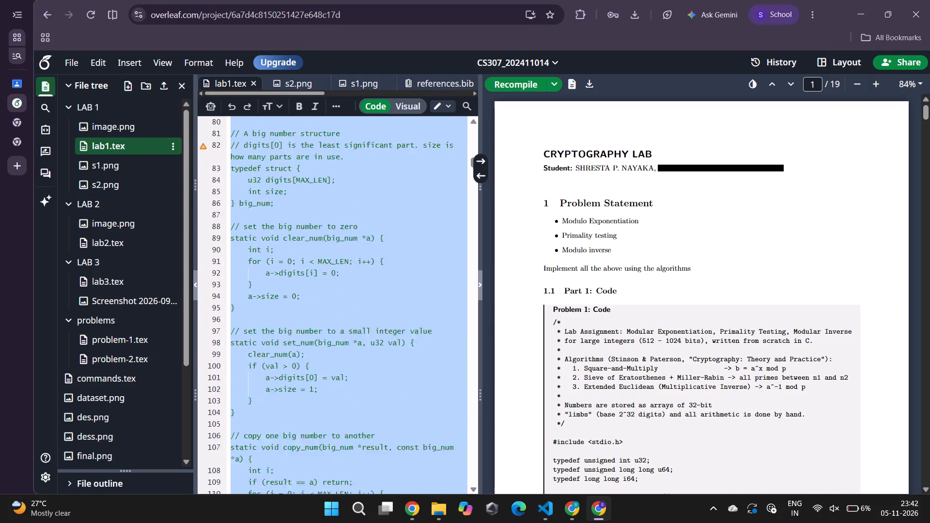
pyautogui.moveTo(279, 515); pyautogui.dragTo(276, 504)
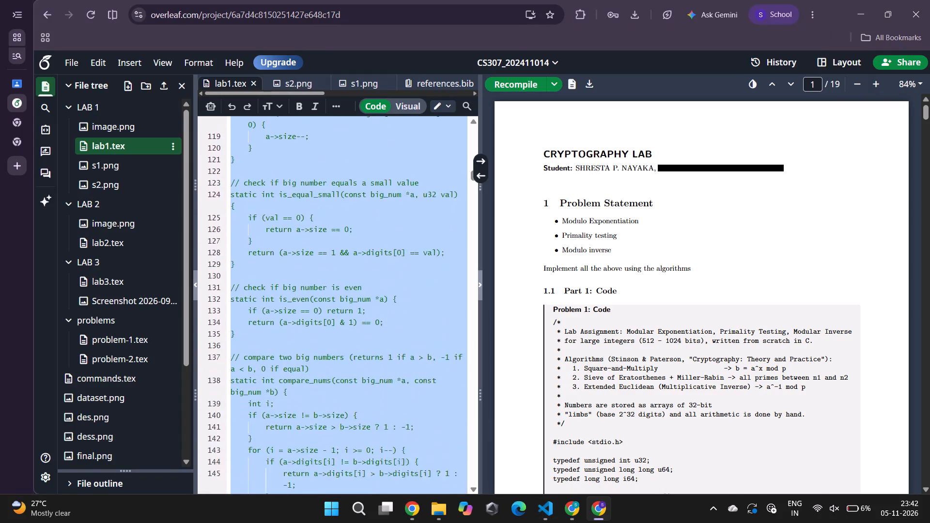
pyautogui.moveTo(276, 504); pyautogui.dragTo(273, 500)
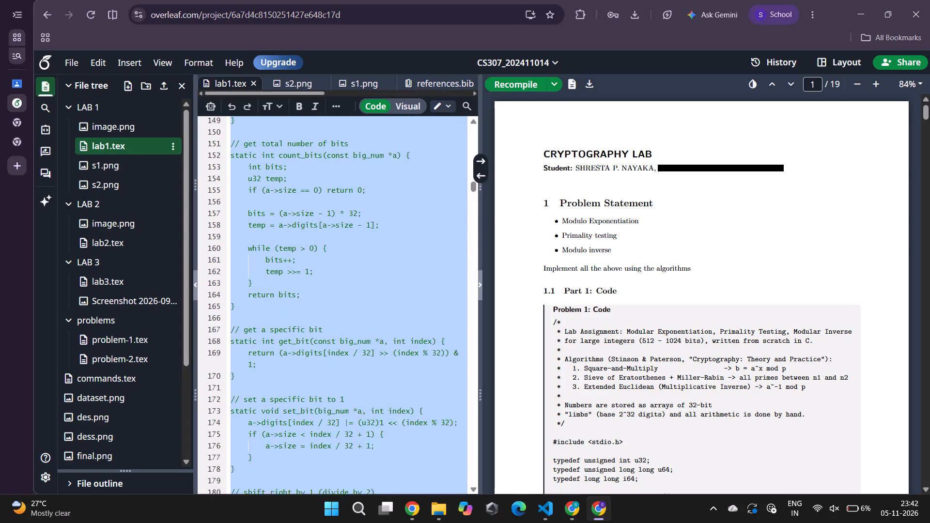
pyautogui.moveTo(273, 500); pyautogui.dragTo(289, 152)
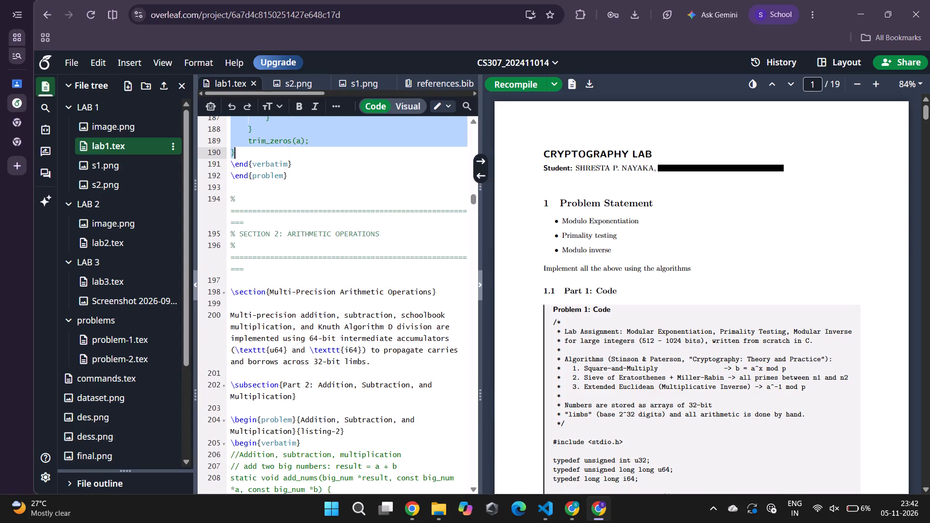
pyautogui.moveTo(289, 152); pyautogui.dragTo(290, 151)
pyautogui.hotkey('ctrl', 'v')
pyautogui.hotkey('ctrl', 's')
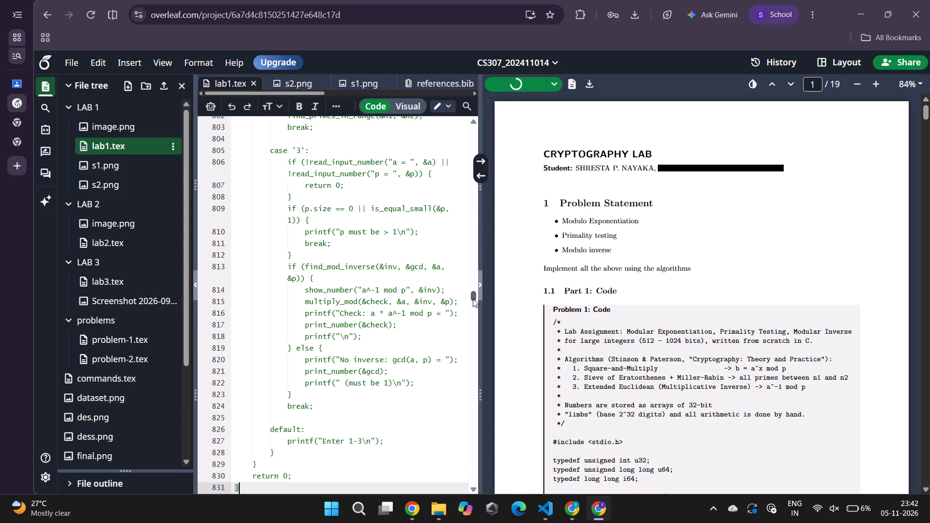
# Delete everything from the "SECTION 2: ARITHMETIC OPERATIONS" comment through the last problem block, keeping only \end{document} after the listing-1 block.
pyautogui.moveTo(471, 296); pyautogui.dragTo(471, 300)
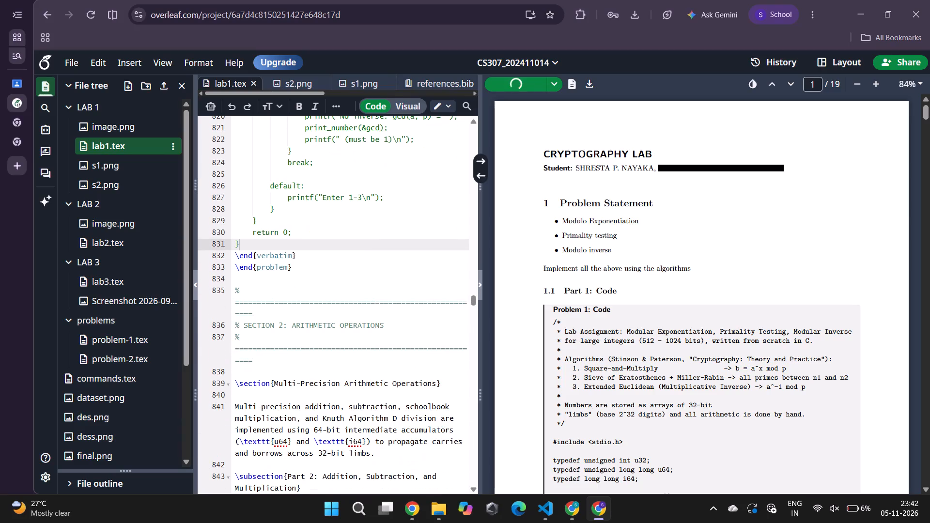
pyautogui.moveTo(233, 288); pyautogui.dragTo(296, 522)
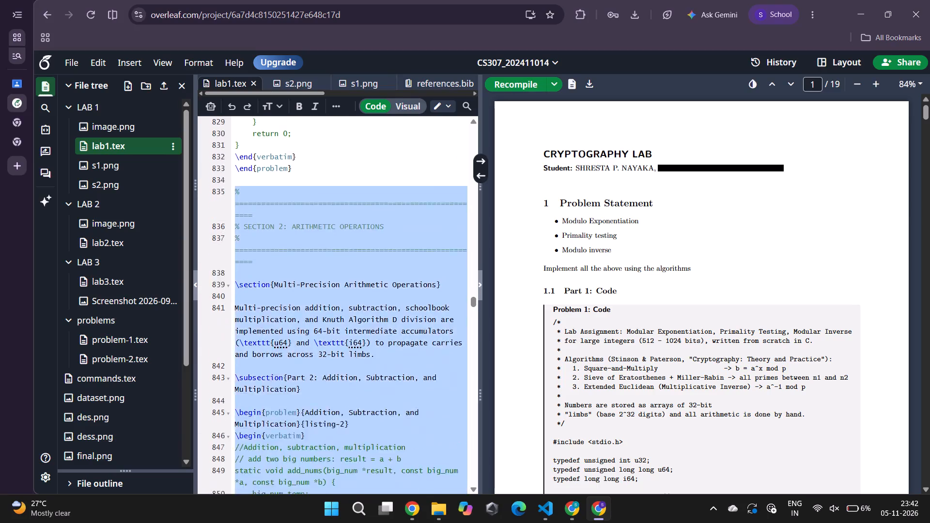
pyautogui.moveTo(296, 522); pyautogui.dragTo(306, 522)
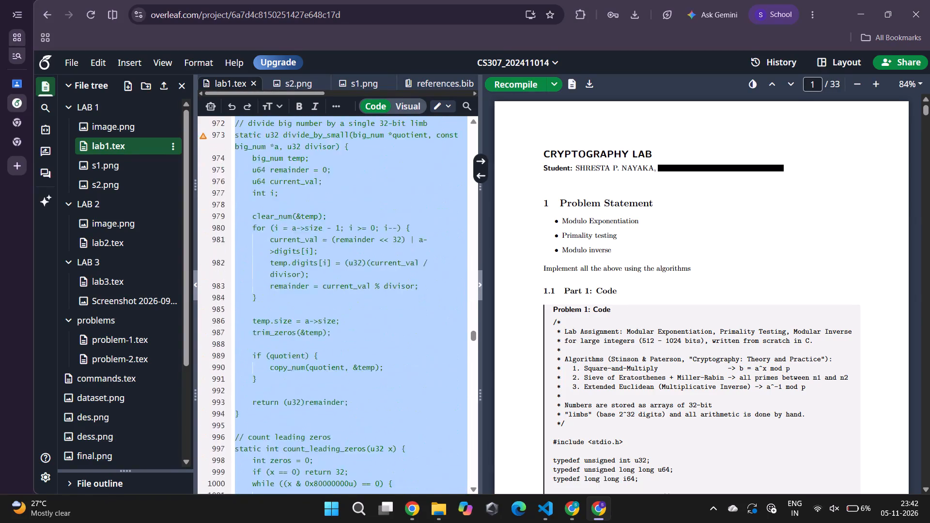
pyautogui.moveTo(306, 522); pyautogui.dragTo(305, 522)
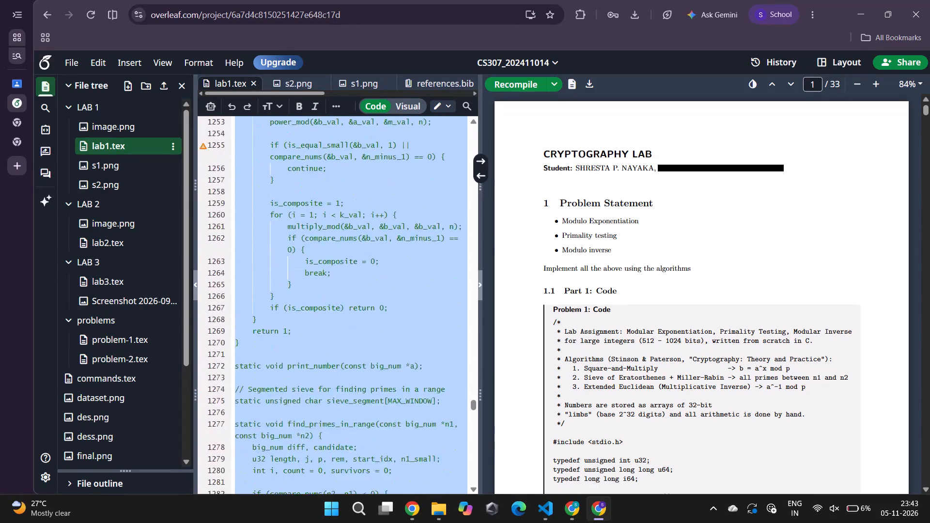
pyautogui.moveTo(305, 522); pyautogui.dragTo(211, 522)
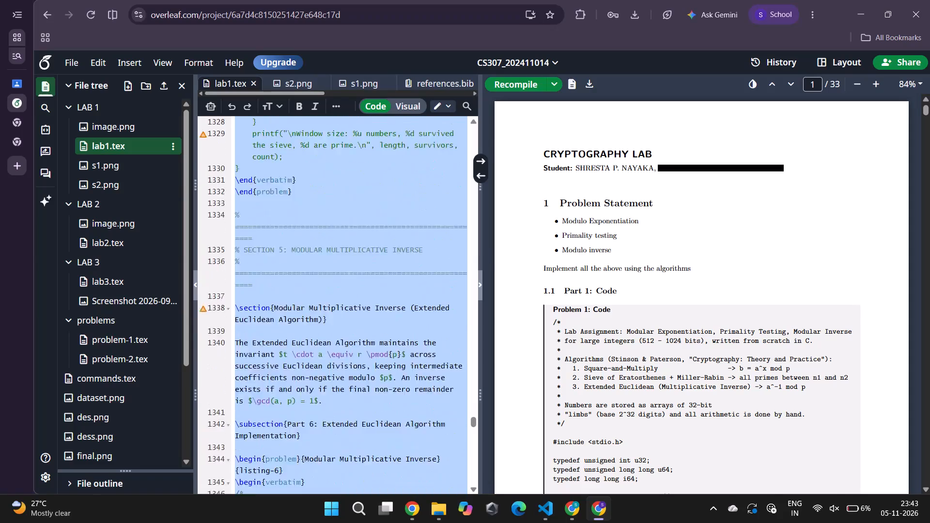
pyautogui.moveTo(211, 522); pyautogui.dragTo(346, 522)
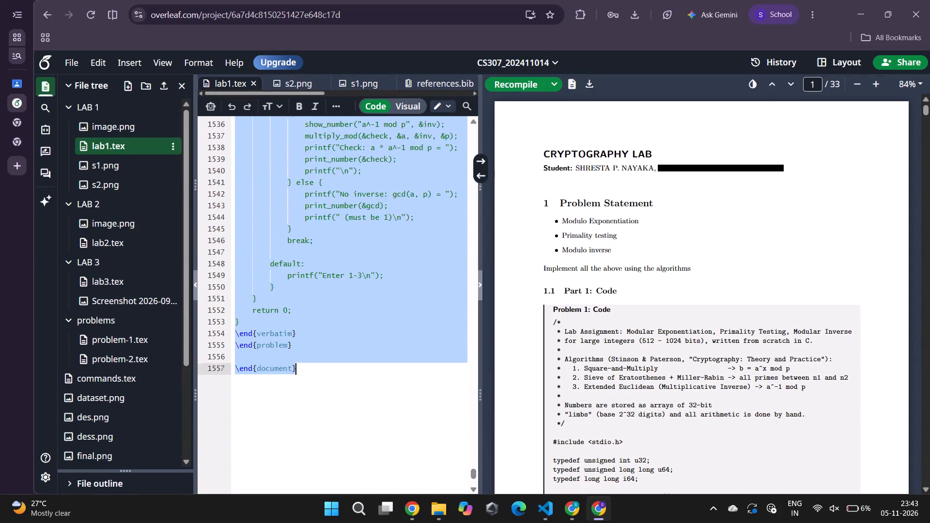
pyautogui.moveTo(346, 522); pyautogui.dragTo(299, 228)
pyautogui.press('BackSpace')
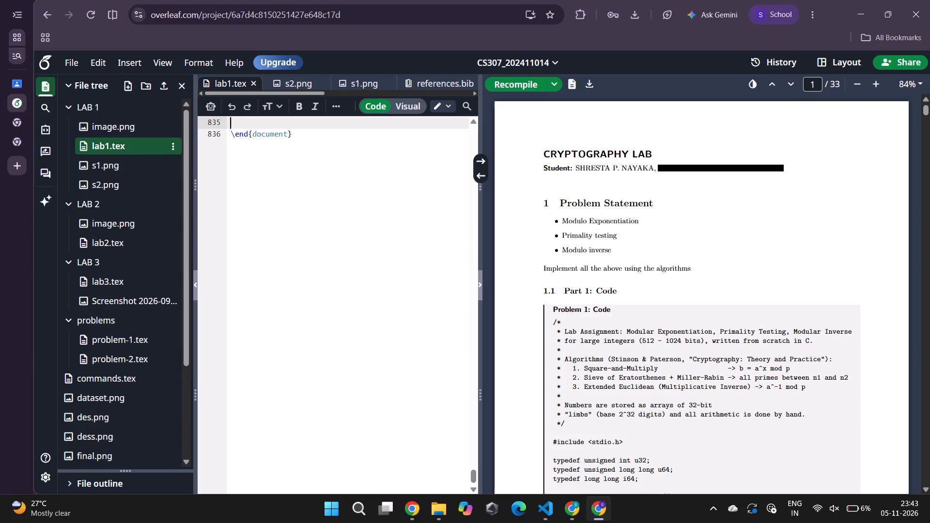
pyautogui.scroll(3, 299, 228)
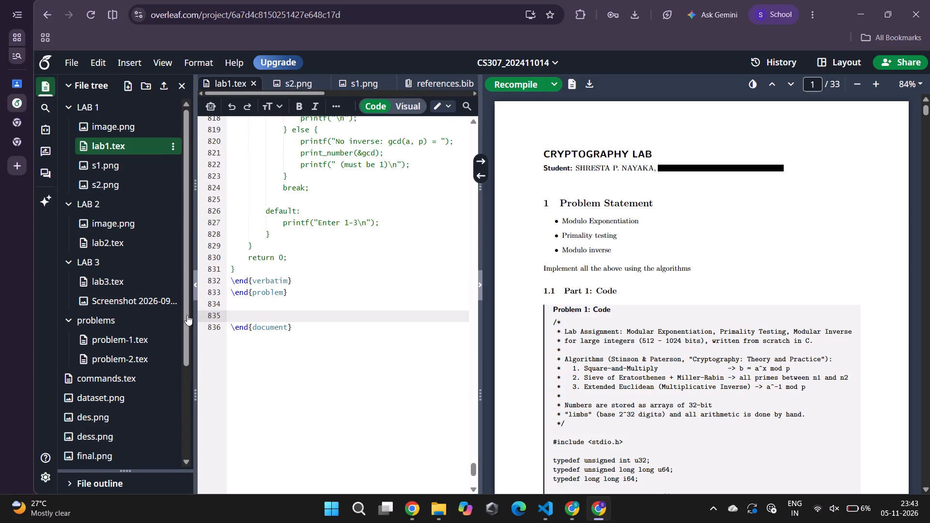
pyautogui.click(173, 143)
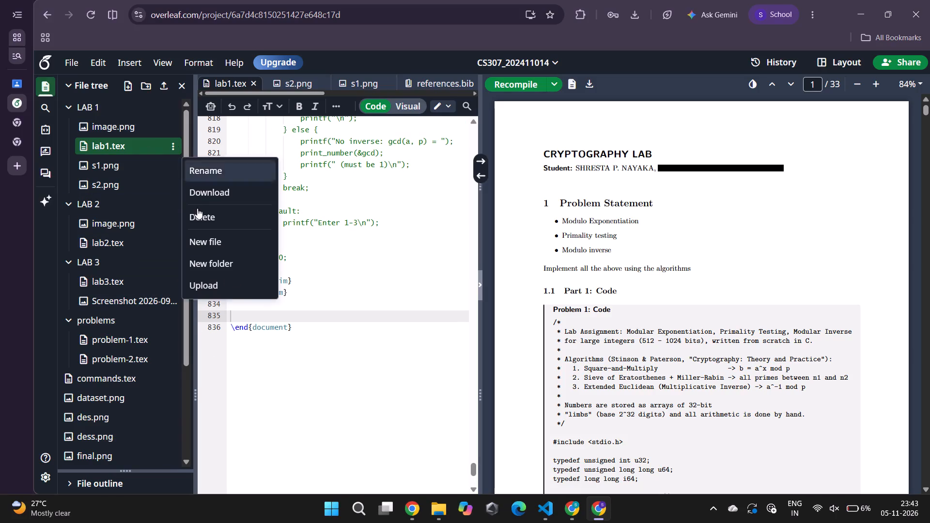
pyautogui.click(223, 284)
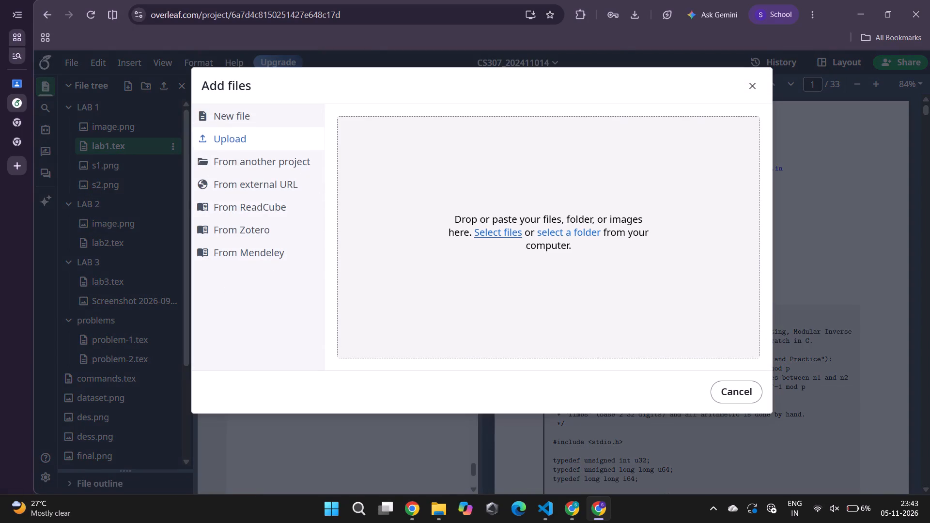
pyautogui.click(511, 231)
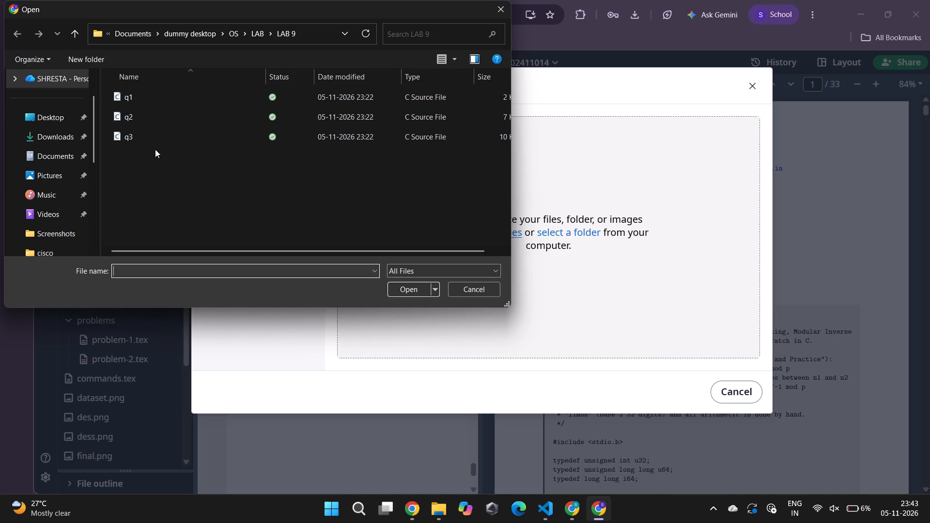
pyautogui.click(46, 145)
pyautogui.click(55, 169)
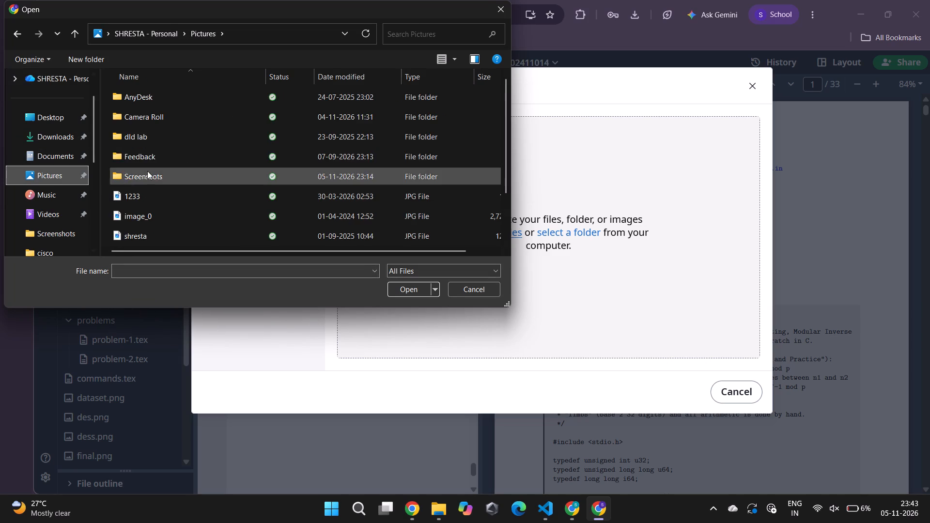
pyautogui.scroll(-5, 214, 156)
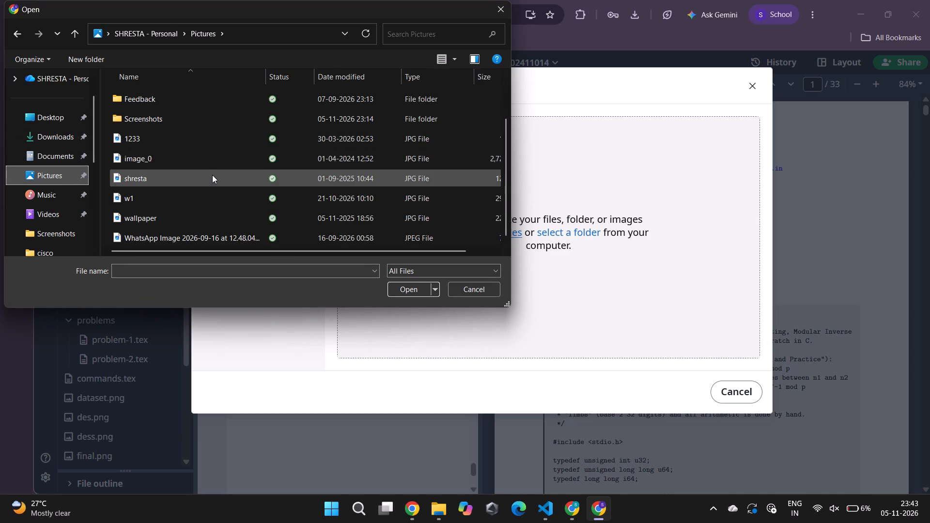
pyautogui.scroll(6, 212, 175)
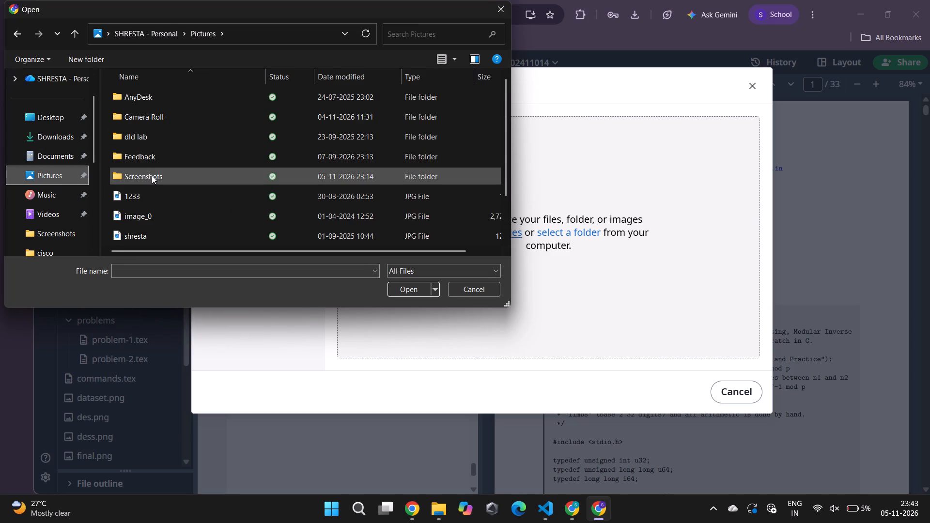
pyautogui.doubleClick(152, 175)
pyautogui.scroll(-20, 152, 175)
pyautogui.scroll(-18, 152, 175)
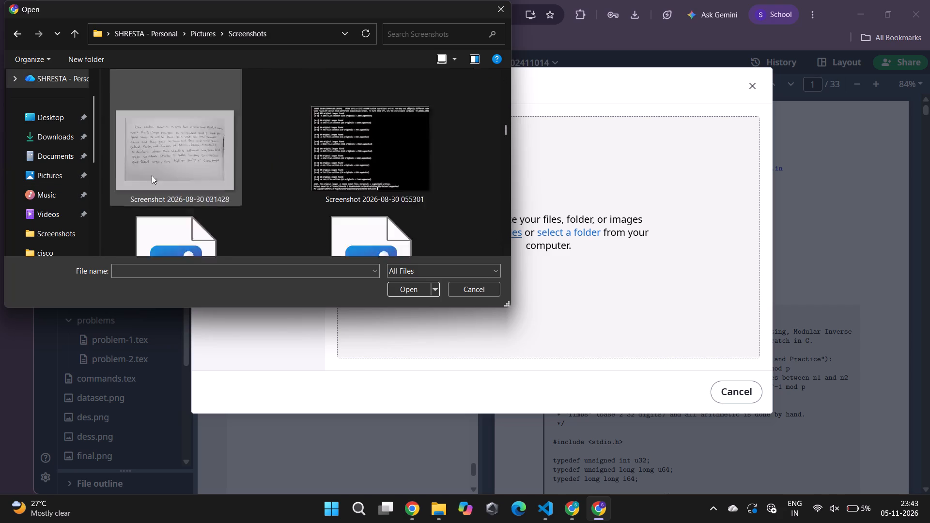
pyautogui.scroll(-20, 152, 175)
pyautogui.scroll(-20, 152, 175)
pyautogui.scroll(-16, 152, 175)
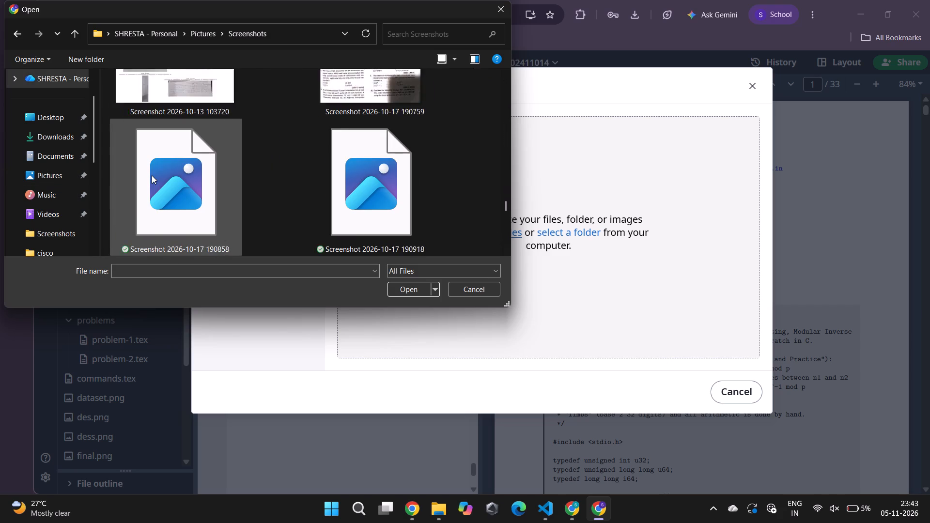
pyautogui.scroll(-20, 152, 175)
pyautogui.scroll(-14, 152, 175)
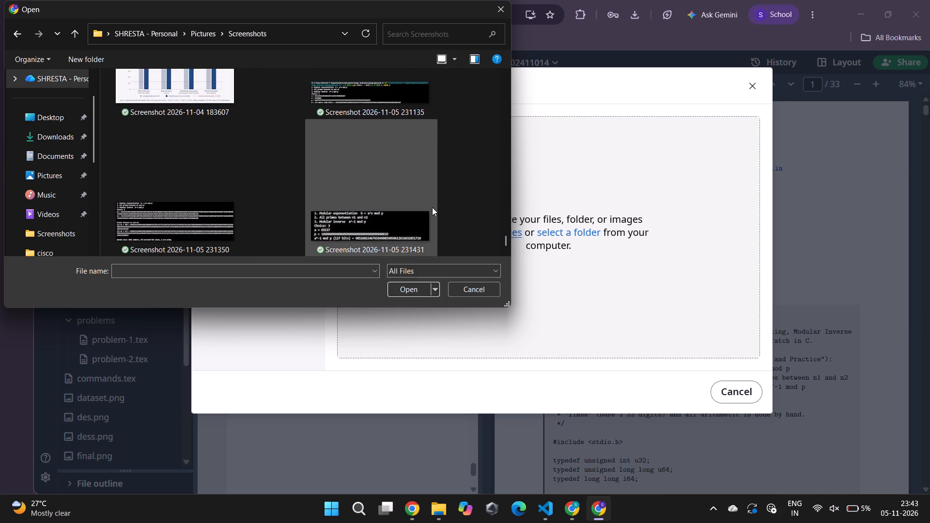
pyautogui.click(400, 200)
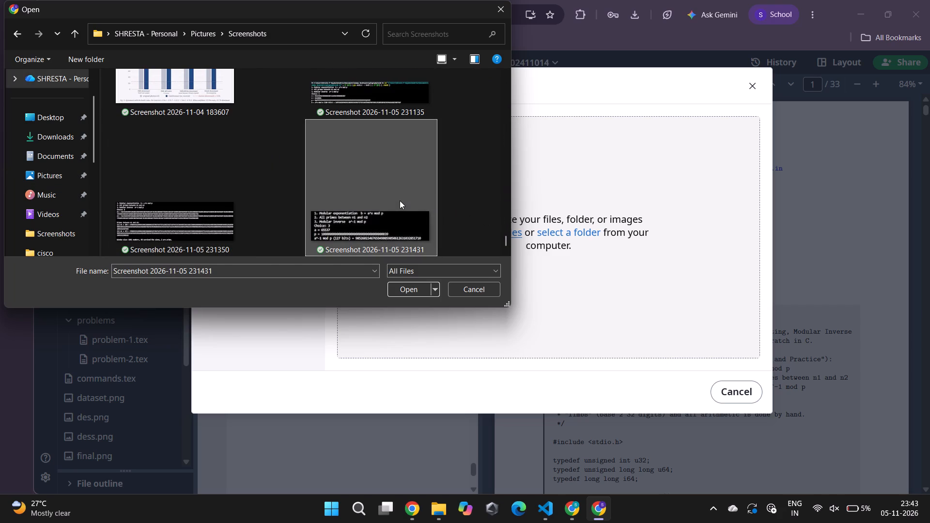
pyautogui.hotkey('shift', 'Left')
pyautogui.hotkey('shift', 'Left')
pyautogui.press('Return')
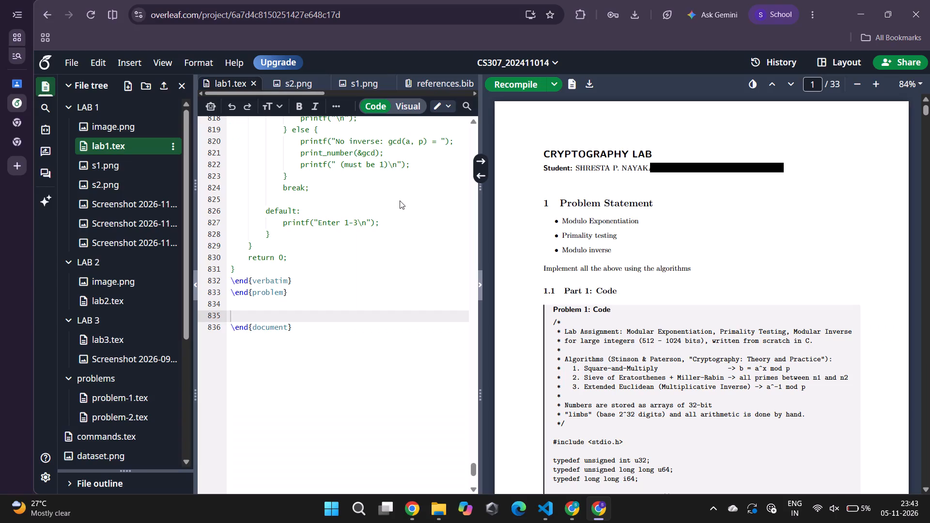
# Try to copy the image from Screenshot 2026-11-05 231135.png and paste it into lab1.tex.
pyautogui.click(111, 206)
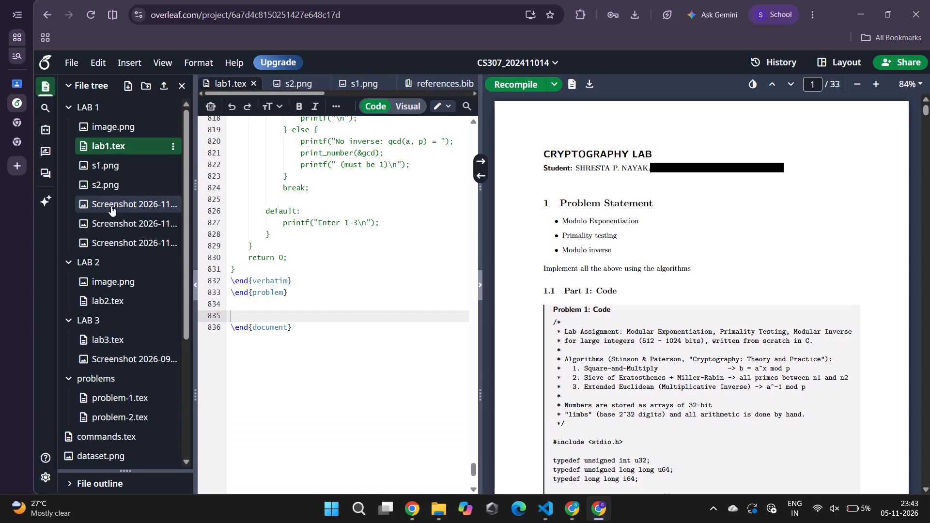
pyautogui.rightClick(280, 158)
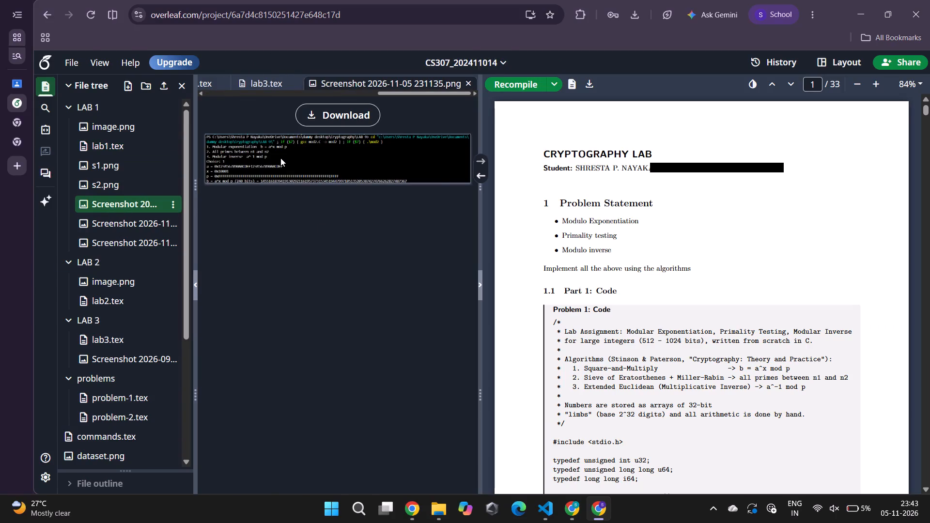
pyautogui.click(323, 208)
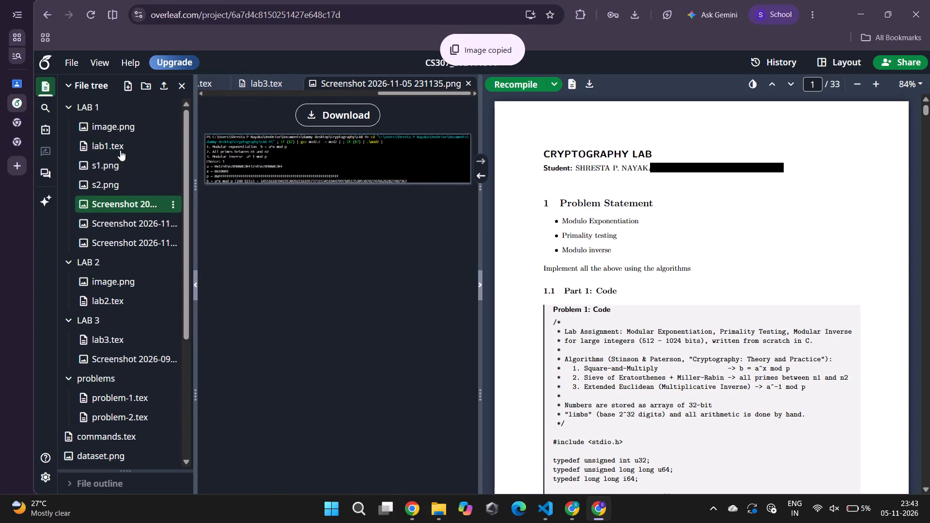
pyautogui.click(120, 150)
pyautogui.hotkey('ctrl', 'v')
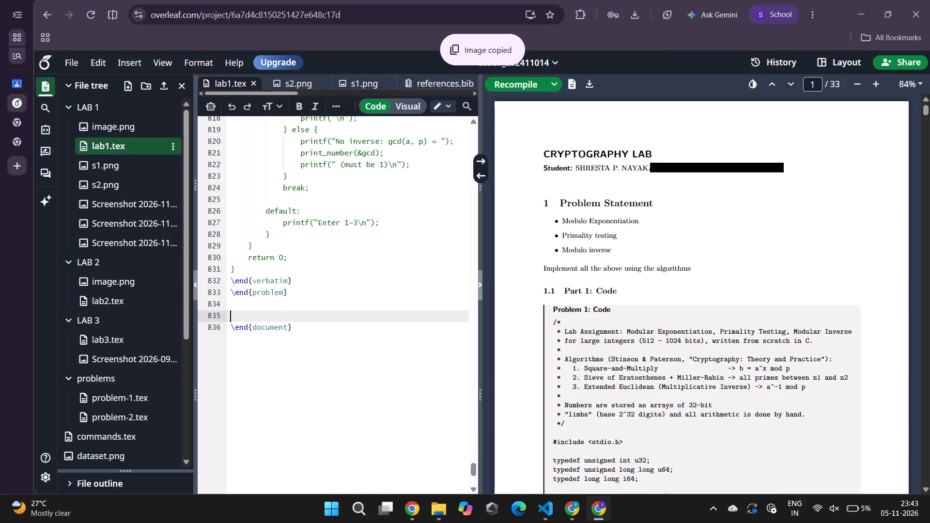
# Add a section titled "Output" on the blank line just before \end{document} in lab1.tex.
pyautogui.click(269, 306)
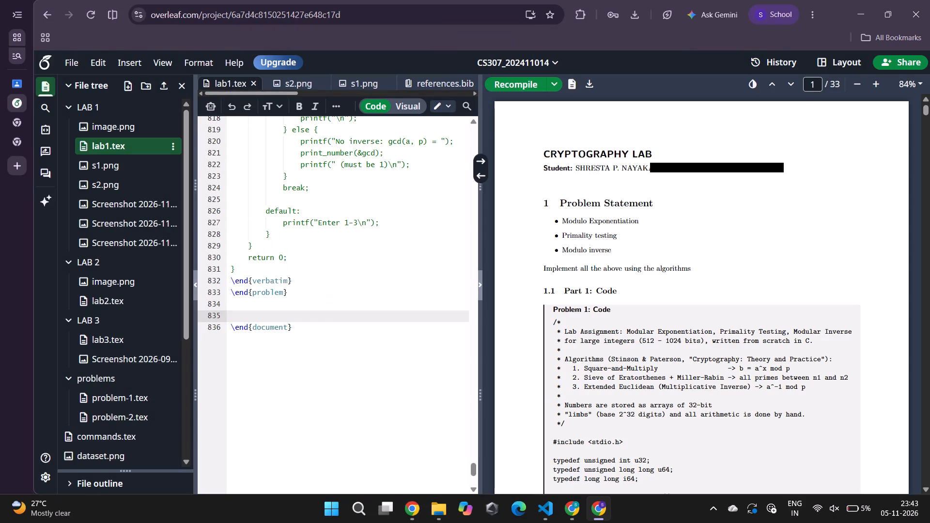
pyautogui.press('\\')
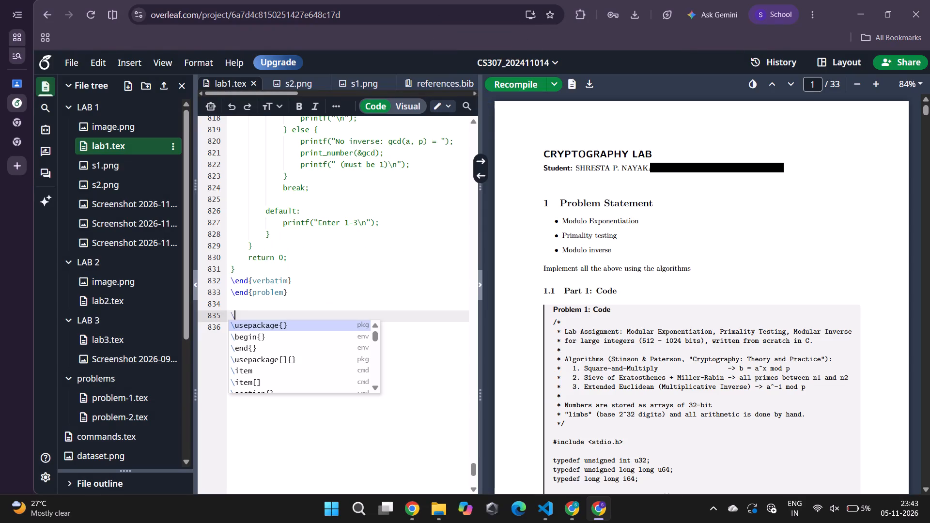
pyautogui.press('BackSpace')
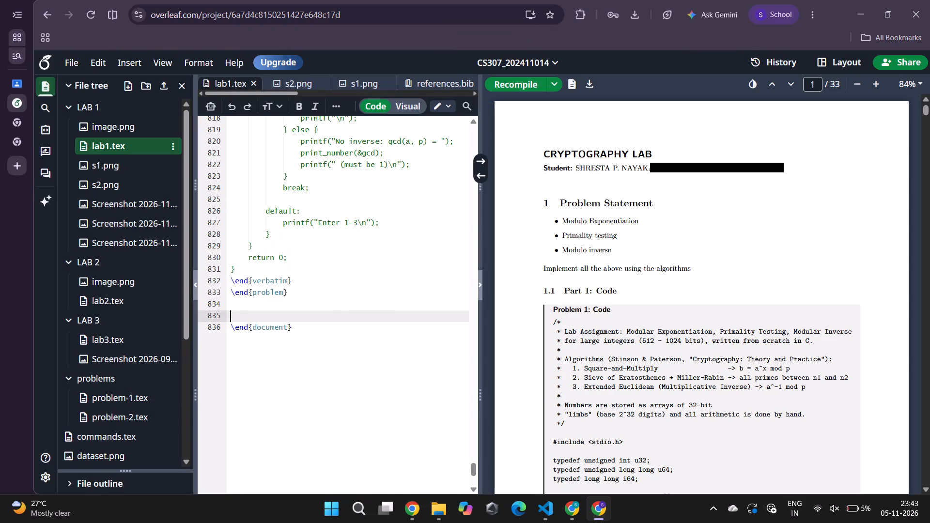
pyautogui.write('\\se')
pyautogui.press('Return')
pyautogui.write('Ot')
pyautogui.press('BackSpace')
pyautogui.write('utput')
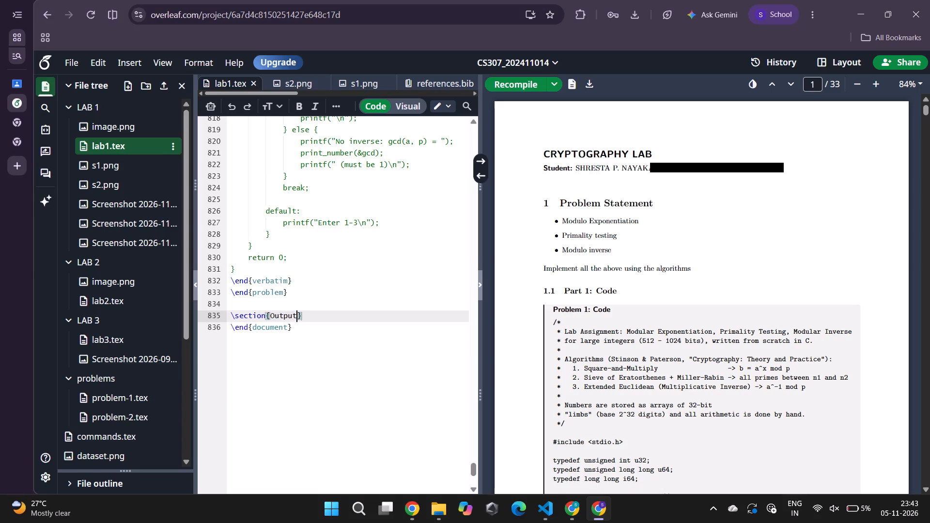
pyautogui.press('Right')
# Insert a figure environment below the Output section heading, using the autocomplete template with image width 0.5\linewidth.
pyautogui.press('Return')
pyautogui.press('\\')
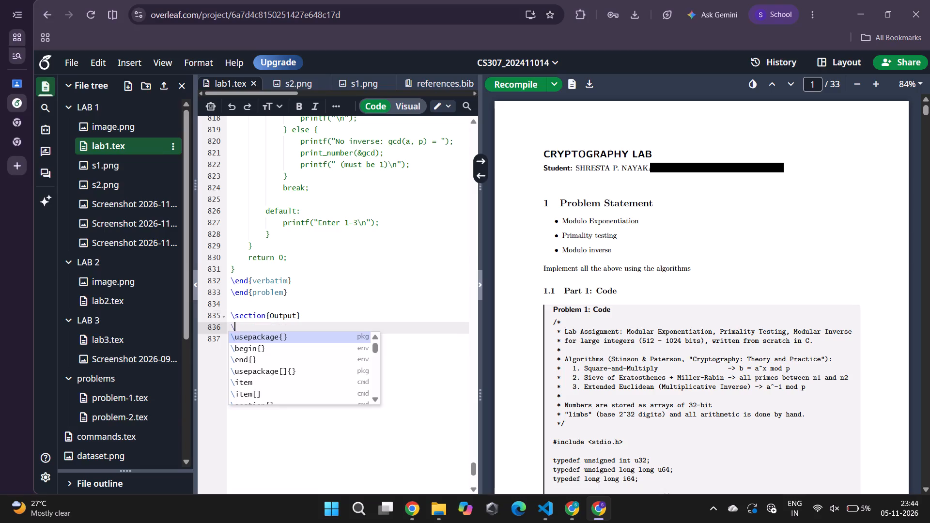
pyautogui.press('i')
pyautogui.press('BackSpace')
pyautogui.write('fi')
pyautogui.write('gur')
pyautogui.press('BackSpace')
pyautogui.press('BackSpace')
pyautogui.press('BackSpace')
pyautogui.press('BackSpace')
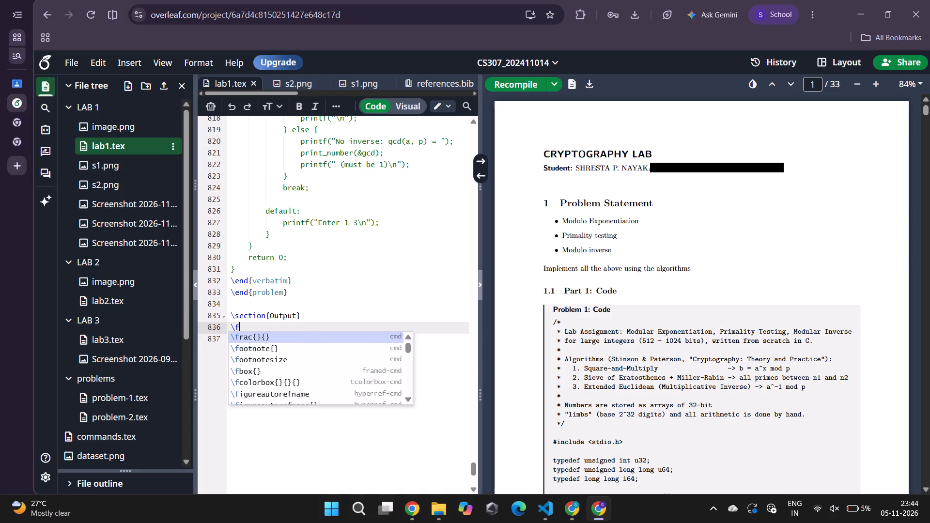
pyautogui.press('BackSpace')
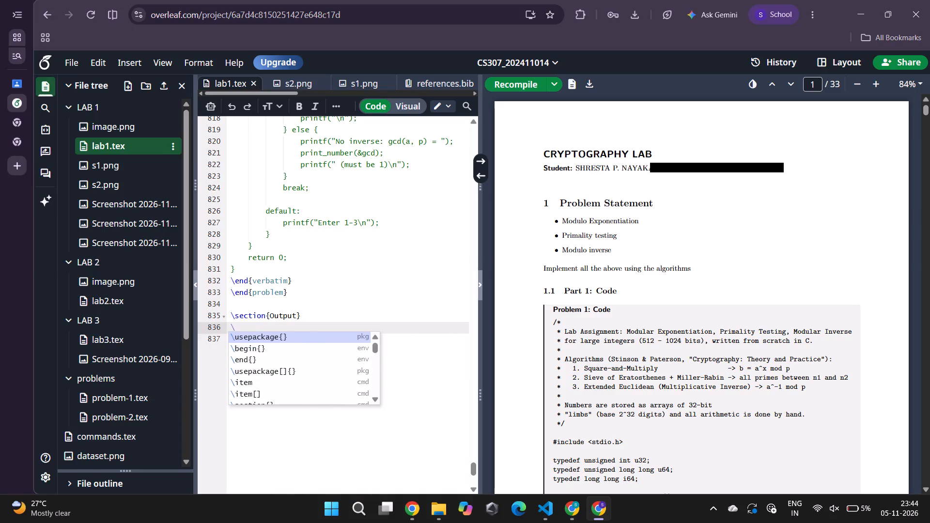
pyautogui.scroll(-5, 626, 327)
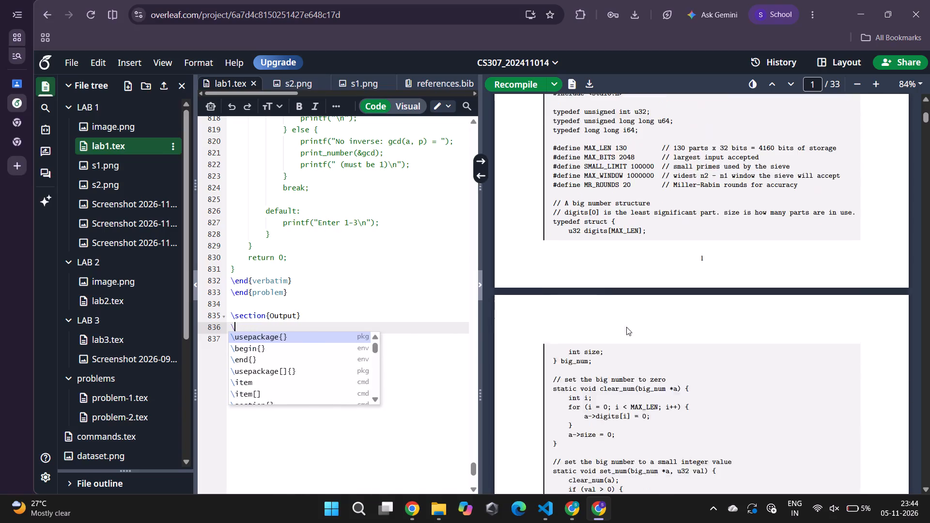
pyautogui.scroll(-1, 626, 327)
pyautogui.write('be')
pyautogui.press('Return')
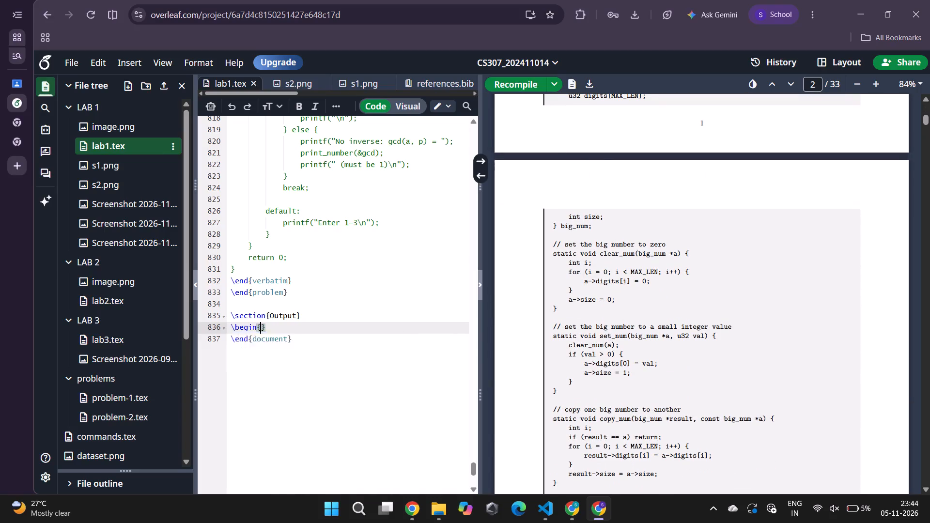
pyautogui.press('f')
pyautogui.press('Return')
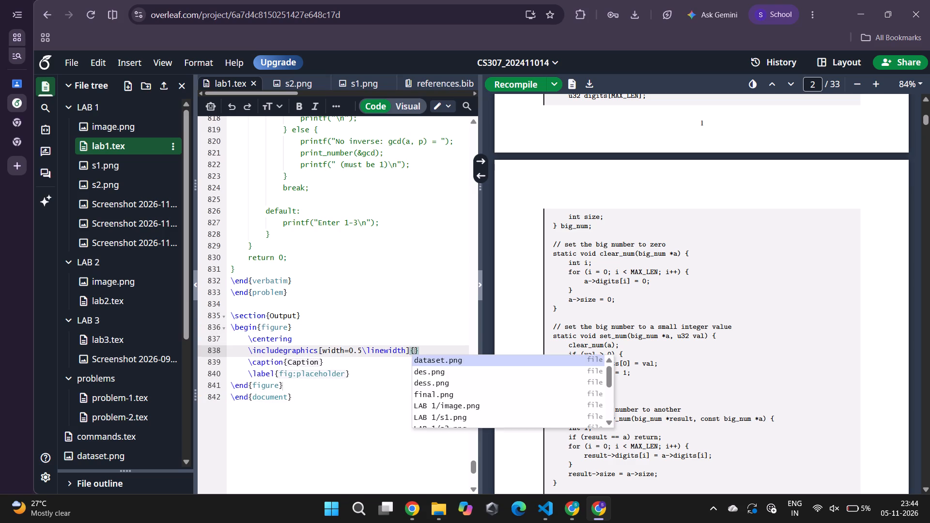
# Set the figure's image file to LAB 1/Screenshot 2026-11-05 231135.png from the autocomplete suggestions and recompile.
pyautogui.press('Up')
pyautogui.press('Up')
pyautogui.press('Up')
pyautogui.press('Up')
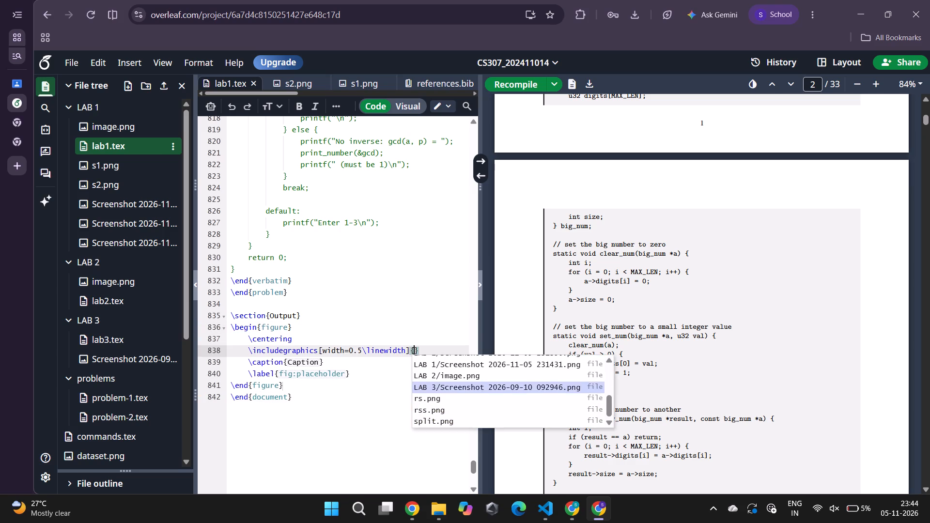
pyautogui.press('Up')
pyautogui.press('Up')
pyautogui.press('Up')
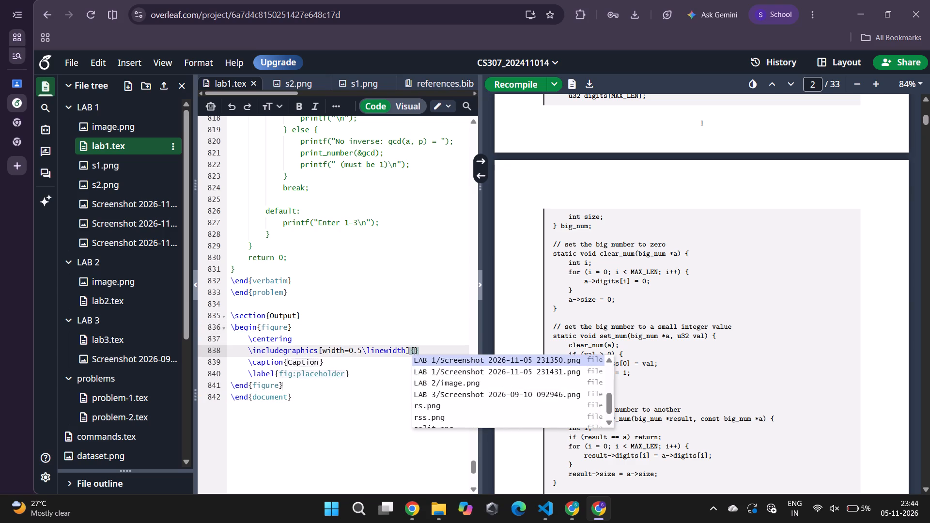
pyautogui.press('Down')
pyautogui.press('Down')
pyautogui.press('Up')
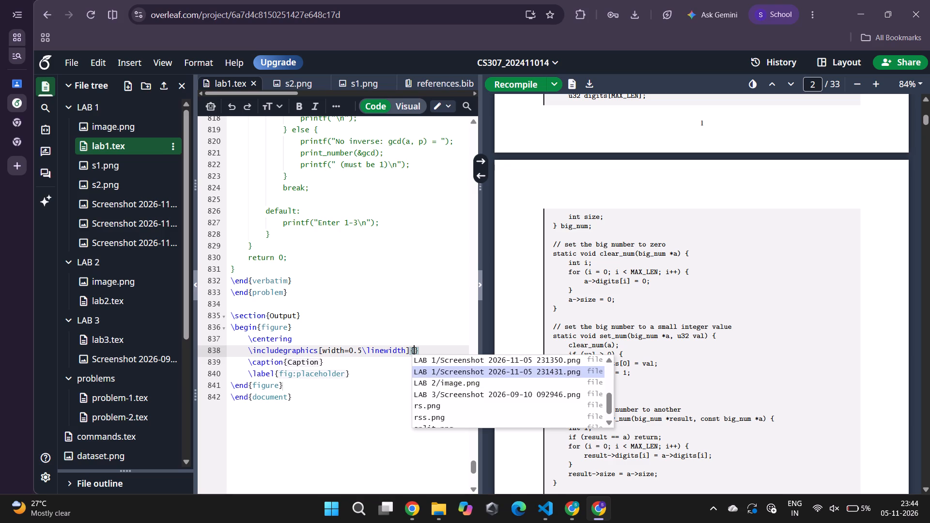
pyautogui.press('Up')
pyautogui.press('Up')
pyautogui.press('Up')
pyautogui.press('Down')
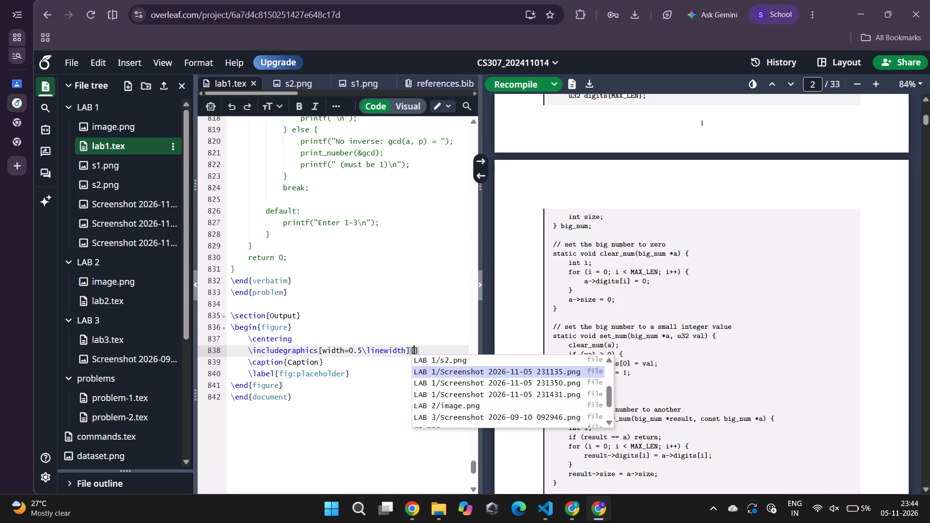
pyautogui.press('Return')
pyautogui.hotkey('ctrl', 's')
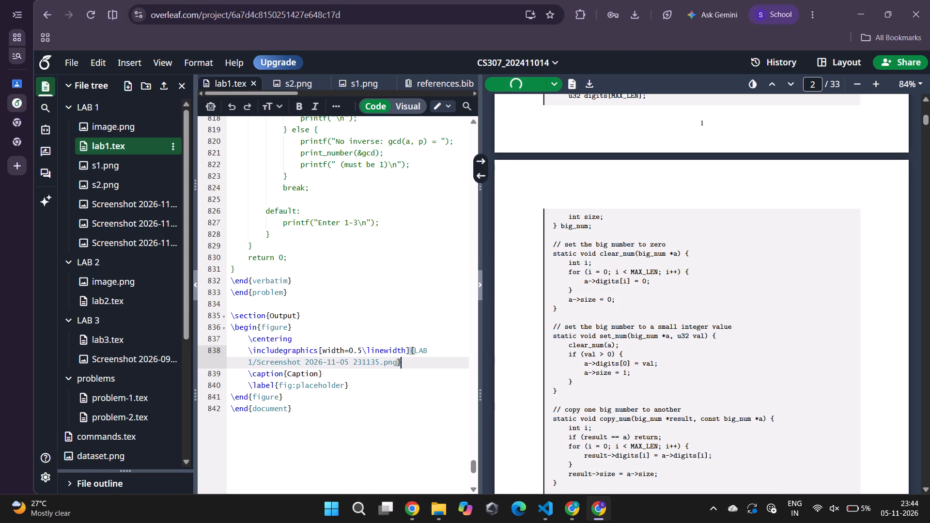
# Delete the \caption{Caption} and \label{fig:placeholder} lines from the Output figure.
pyautogui.moveTo(354, 390); pyautogui.dragTo(206, 374)
pyautogui.click(206, 374)
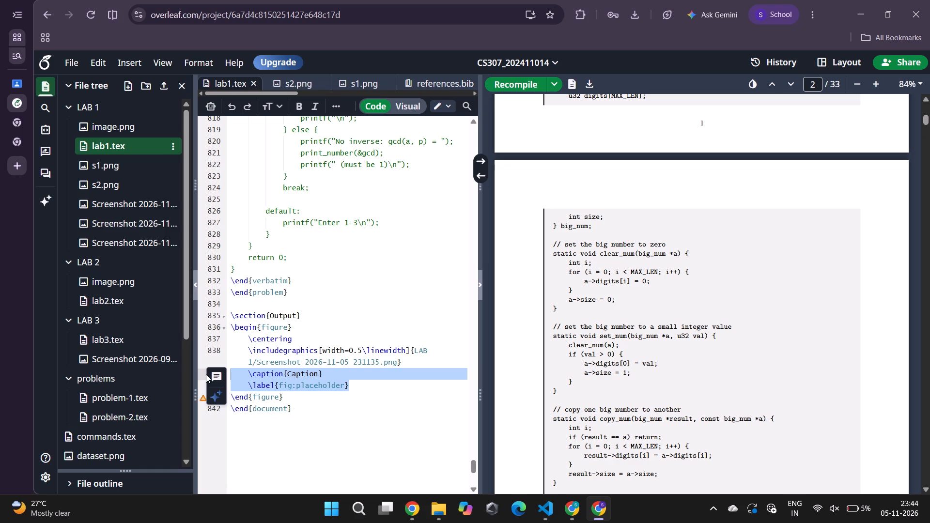
pyautogui.press('BackSpace')
pyautogui.press('BackSpace')
pyautogui.press('BackSpace')
pyautogui.click(400, 356)
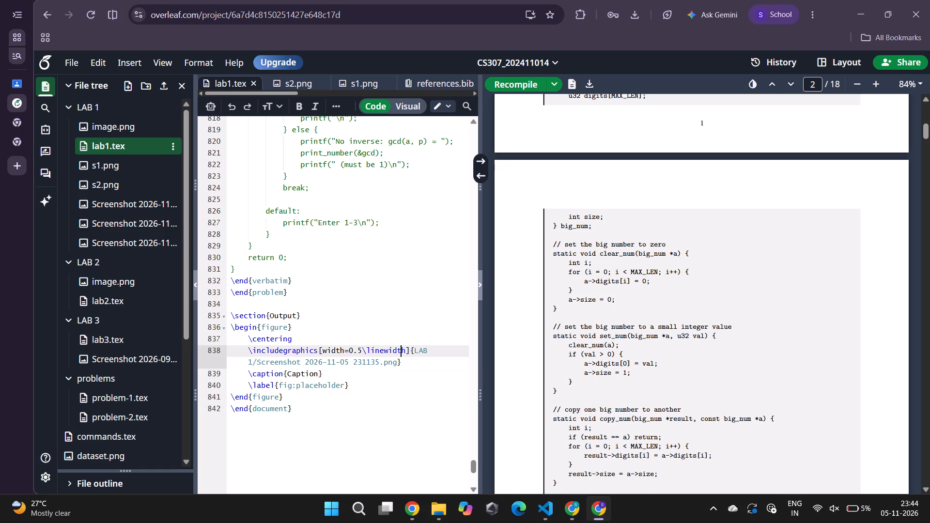
pyautogui.click(356, 383)
pyautogui.moveTo(356, 383); pyautogui.dragTo(348, 383)
pyautogui.moveTo(348, 383); pyautogui.dragTo(225, 369)
pyautogui.press('BackSpace')
pyautogui.press('BackSpace')
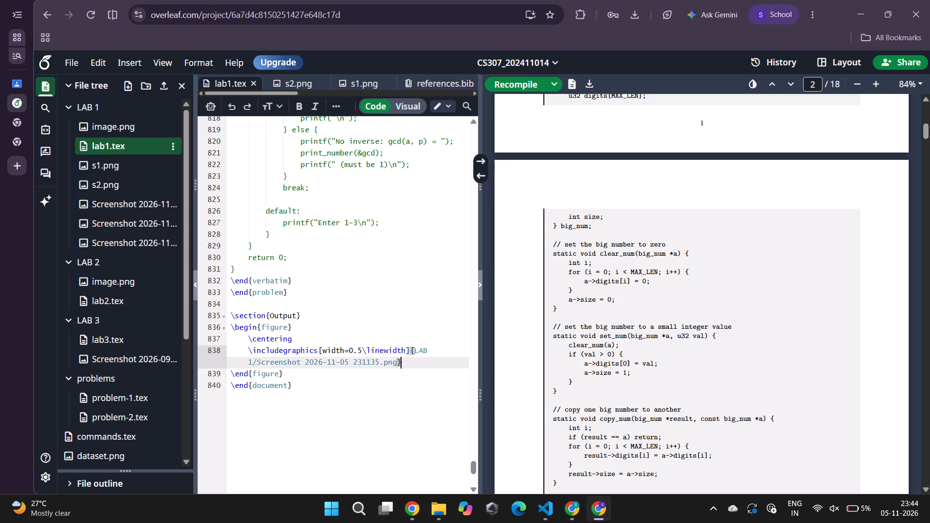
# Add the placement option [h] to the Output figure's \begin{figure} line and recompile.
pyautogui.press('Up')
pyautogui.press('Up')
pyautogui.press('Up')
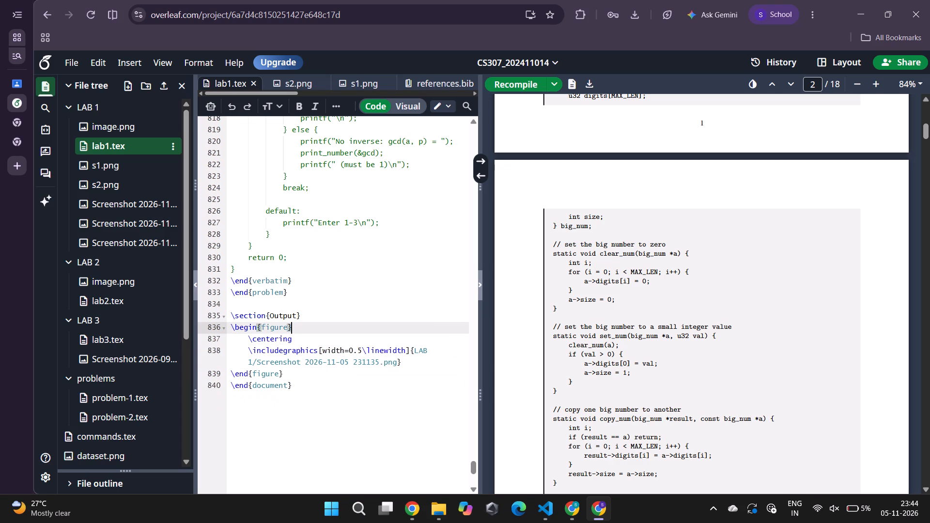
pyautogui.press('[')
pyautogui.hotkey('shift', 'h')
pyautogui.press('BackSpace')
pyautogui.press('h')
pyautogui.hotkey('ctrl', 's')
# Duplicate the whole Output figure environment twice directly below the original, before \end{document}.
pyautogui.moveTo(283, 378); pyautogui.dragTo(215, 328)
pyautogui.hotkey('ctrl', 'v')
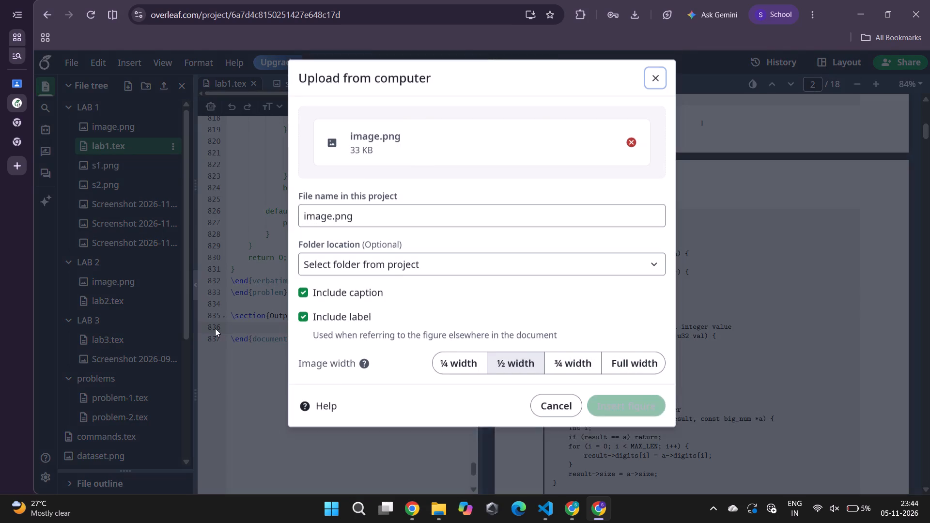
pyautogui.click(655, 79)
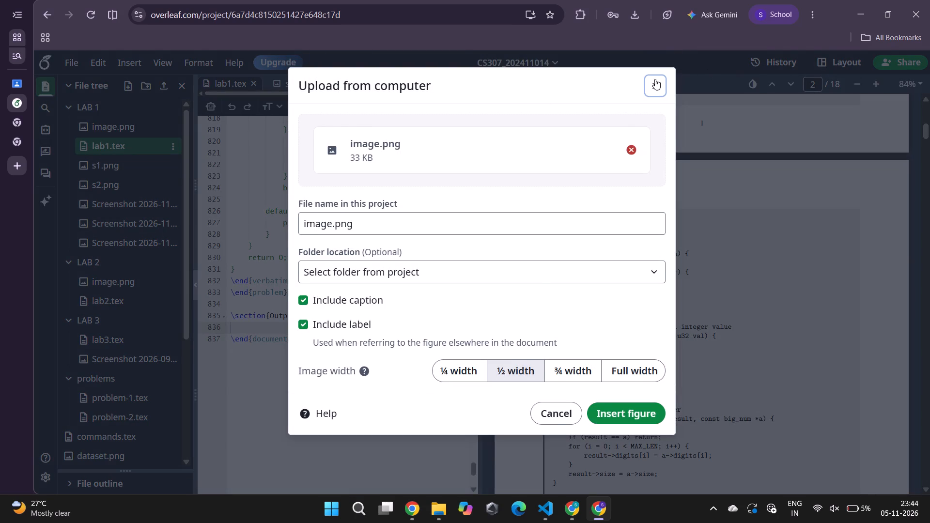
pyautogui.hotkey('ctrl', 'z')
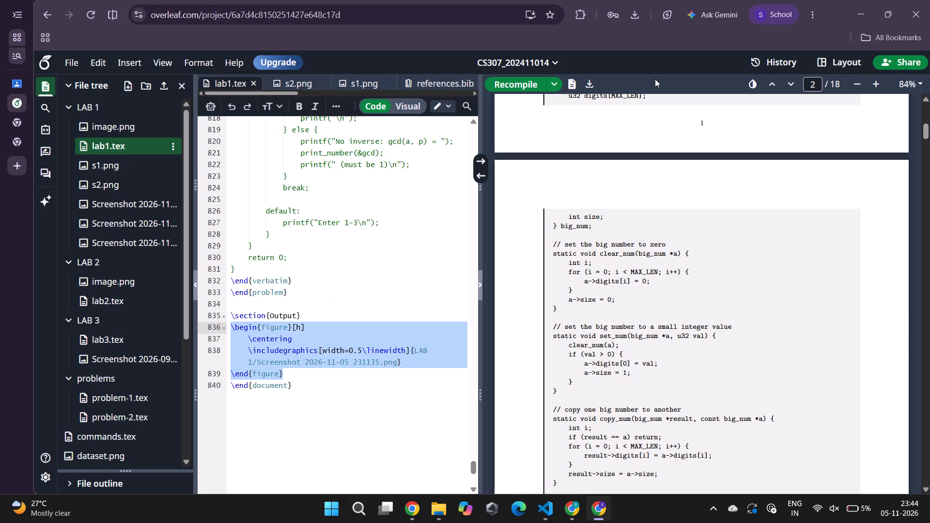
pyautogui.hotkey('ctrl', 'c')
pyautogui.press('Right')
pyautogui.press('Return')
pyautogui.hotkey('ctrl', 'v')
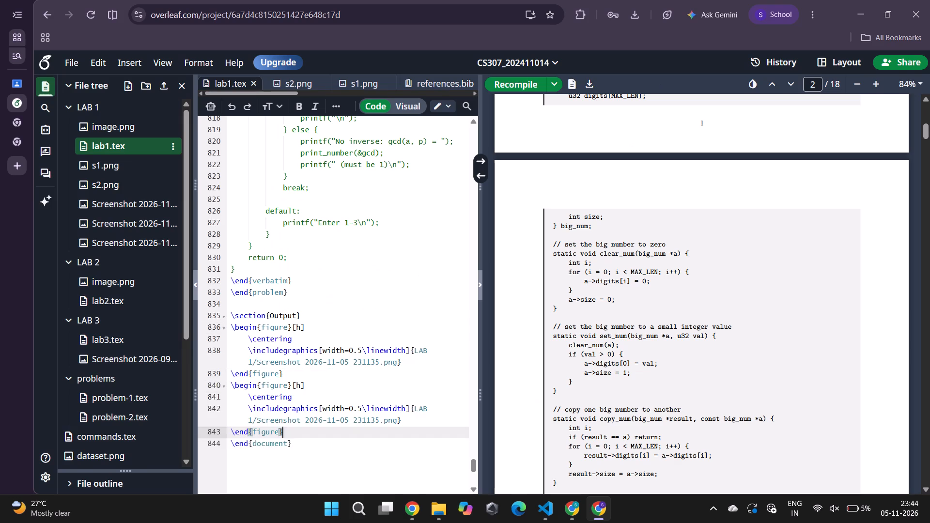
pyautogui.press('Return')
pyautogui.hotkey('ctrl', 'v')
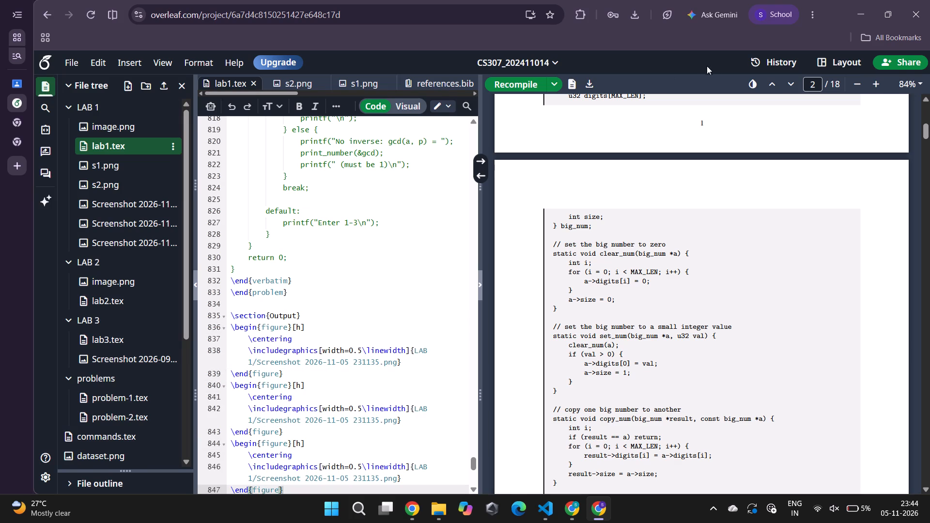
# Change the second figure's image file to LAB 1/Screenshot 2026-11-05 231350.png and recompile.
pyautogui.scroll(-1, 372, 361)
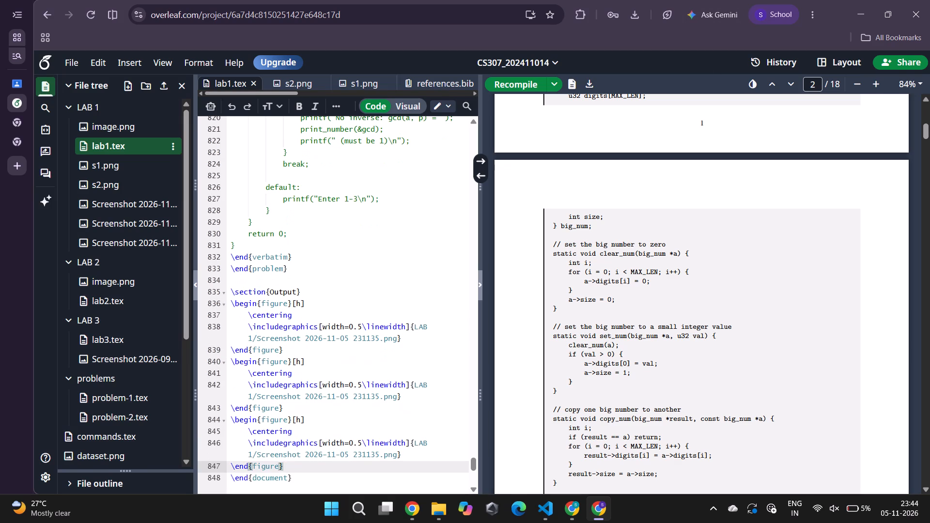
pyautogui.click(377, 393)
pyautogui.moveTo(396, 398); pyautogui.dragTo(258, 400)
pyautogui.press('BackSpace')
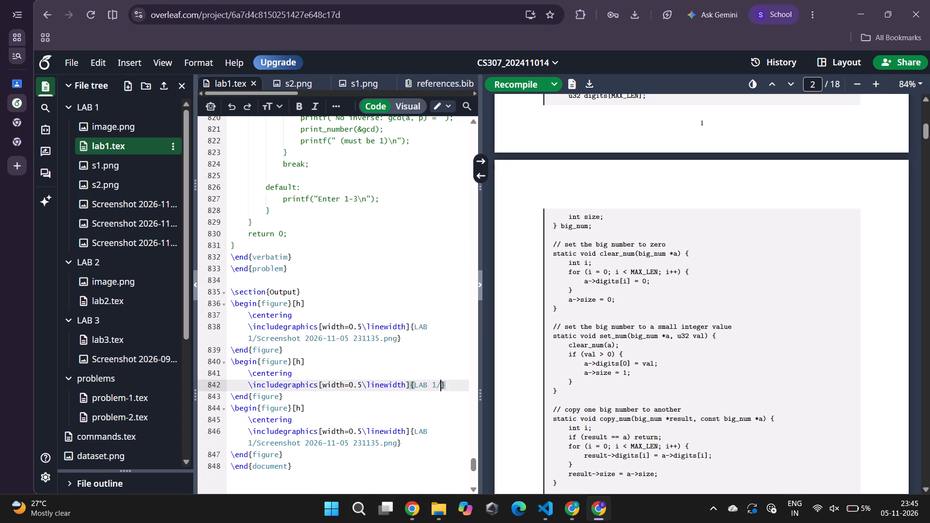
pyautogui.press('s')
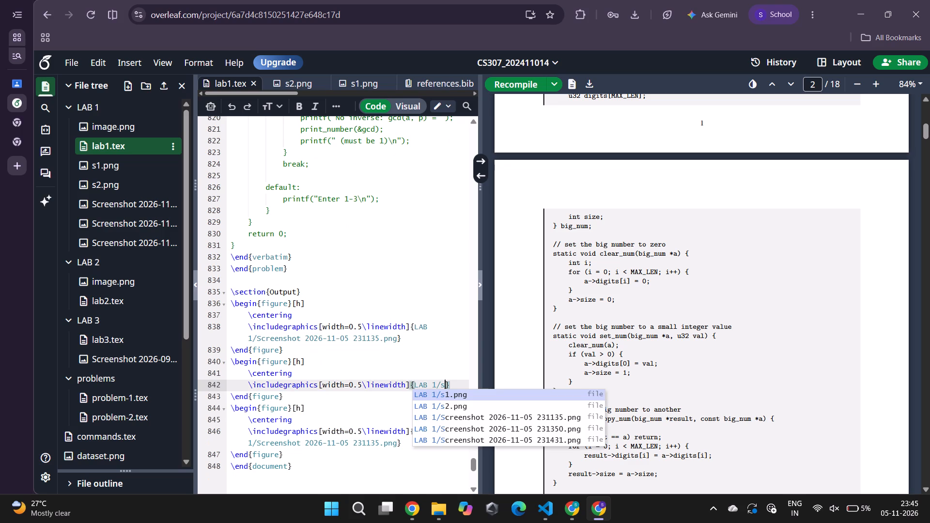
pyautogui.press('Down')
pyautogui.press('Down')
pyautogui.press('Down')
pyautogui.press('Return')
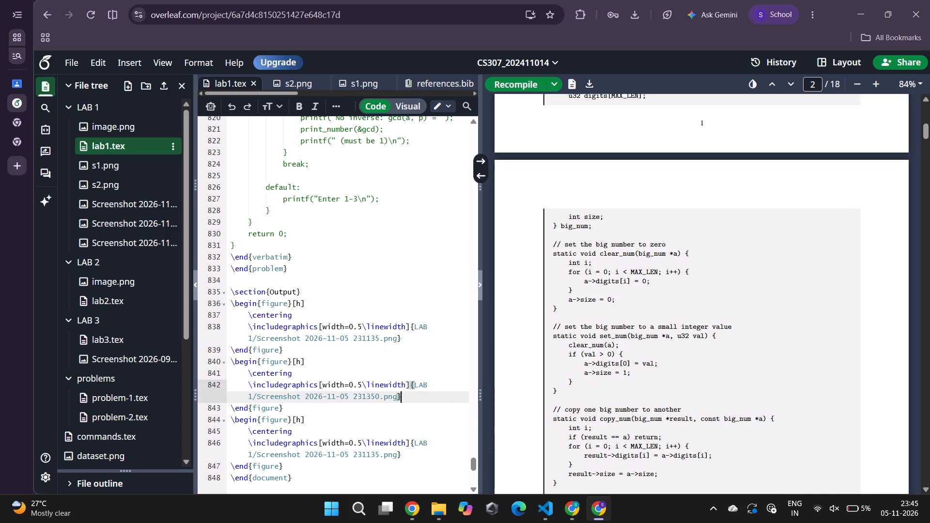
pyautogui.hotkey('ctrl', 's')
# Check the Output images in the compiled PDF and set the first figure's image width to 1\linewidth.
pyautogui.scroll(-15, 580, 383)
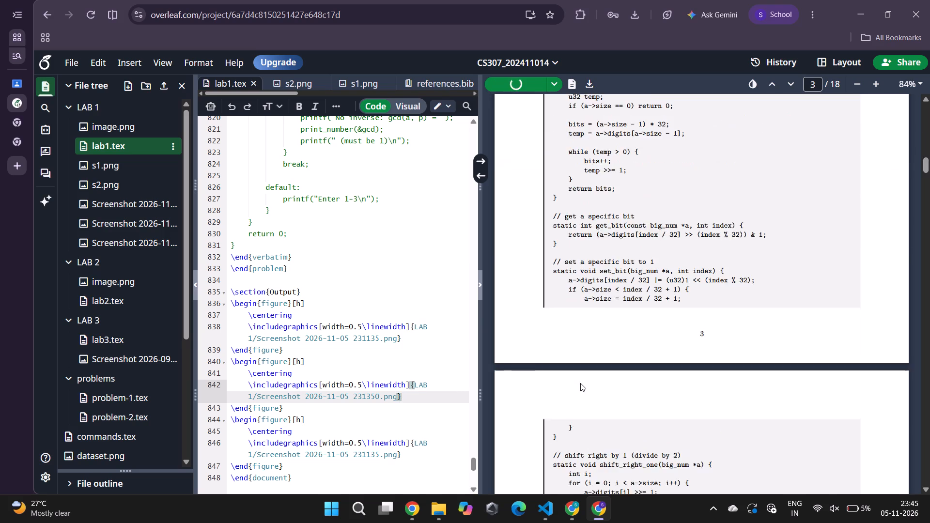
pyautogui.scroll(-20, 580, 383)
pyautogui.scroll(-20, 580, 383)
pyautogui.scroll(-18, 580, 383)
pyautogui.scroll(1, 580, 383)
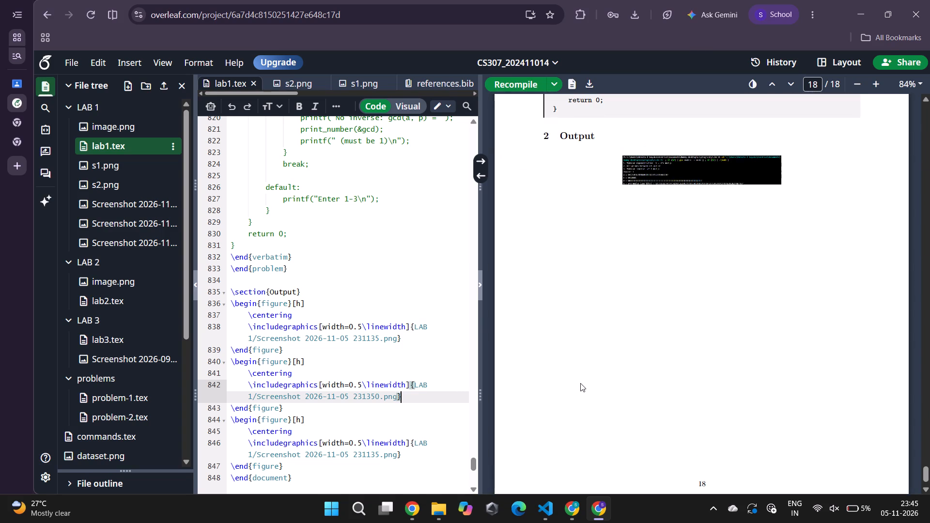
pyautogui.scroll(1, 580, 383)
pyautogui.click(360, 332)
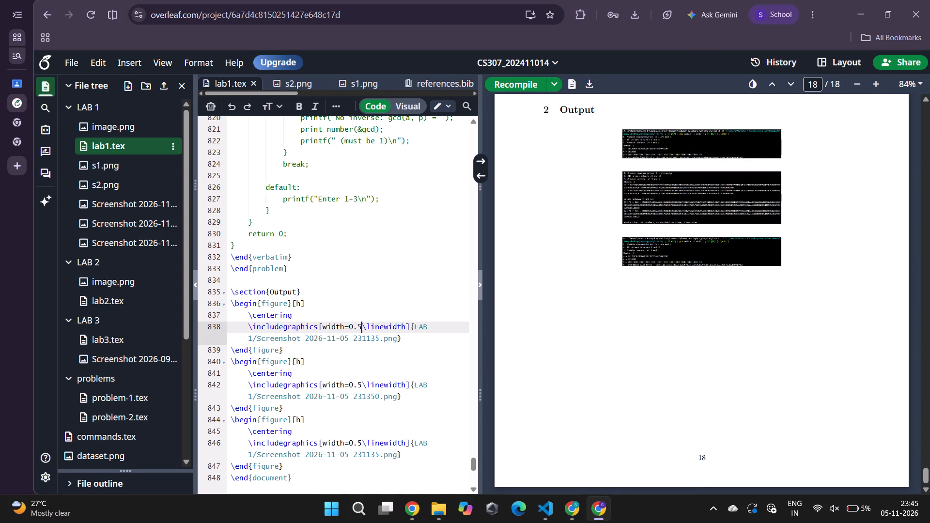
pyautogui.press('BackSpace')
pyautogui.press('BackSpace')
pyautogui.press('BackSpace')
pyautogui.press('1')
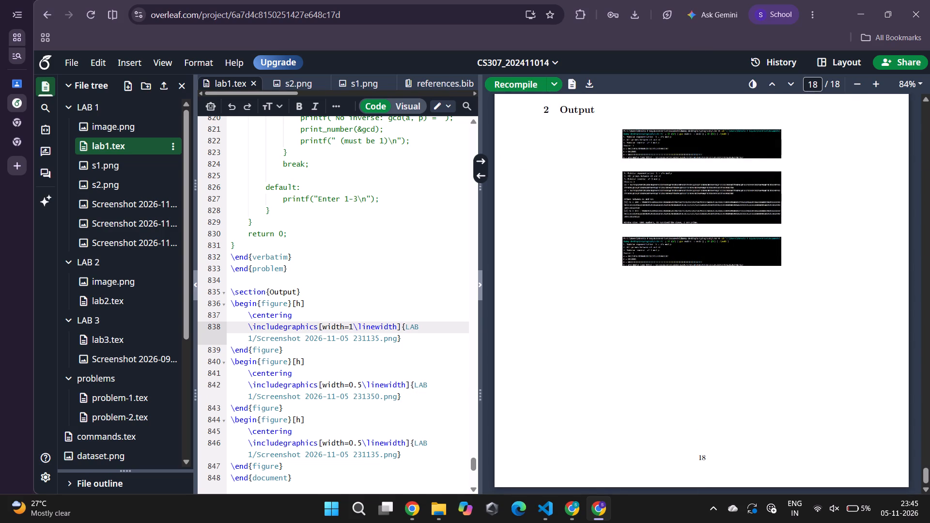
# Set the second Output figure's image width to 1\linewidth.
pyautogui.press('Down')
pyautogui.press('Down')
pyautogui.press('Down')
pyautogui.press('Down')
pyautogui.press('Down')
pyautogui.press('Right')
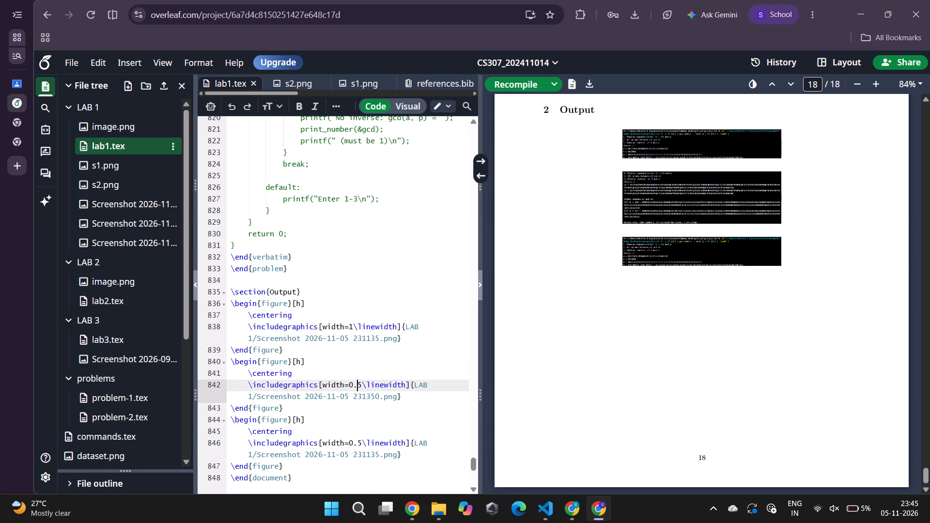
pyautogui.press('Right')
pyautogui.press('BackSpace')
pyautogui.press('BackSpace')
pyautogui.press('BackSpace')
pyautogui.press('1')
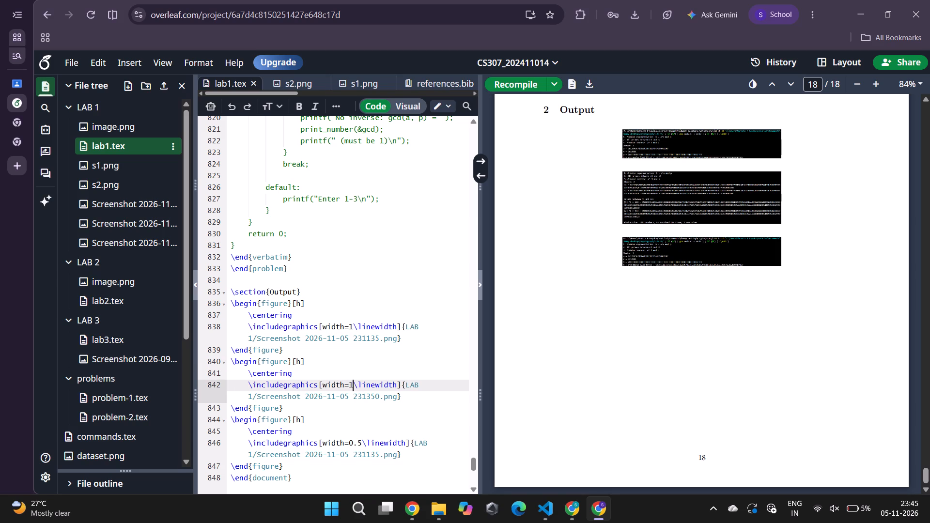
# Set the third Output figure's image width to 1\linewidth.
pyautogui.press('Down')
pyautogui.press('Down')
pyautogui.press('Down')
pyautogui.press('Down')
pyautogui.press('Down')
pyautogui.press('Right')
pyautogui.press('Right')
pyautogui.press('BackSpace')
pyautogui.press('BackSpace')
pyautogui.press('BackSpace')
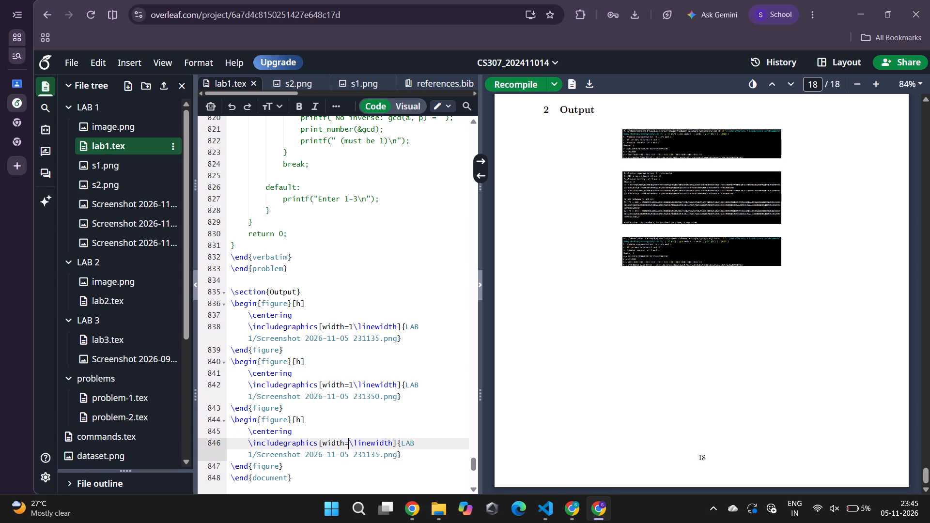
pyautogui.press('1')
# Change the third figure's image file to LAB 1/Screenshot 2026-11-05 231431.png and recompile.
pyautogui.press('Down')
pyautogui.scroll(-2, 374, 309)
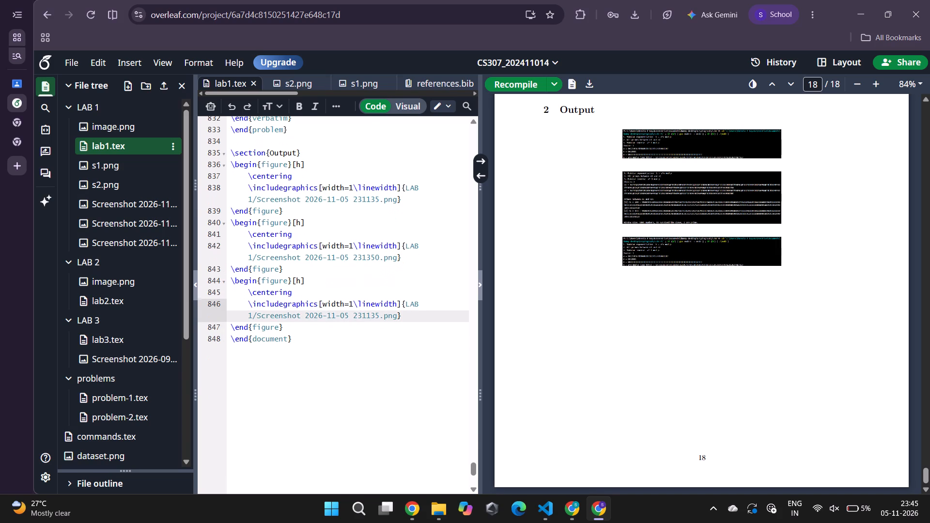
pyautogui.moveTo(397, 317); pyautogui.dragTo(395, 317)
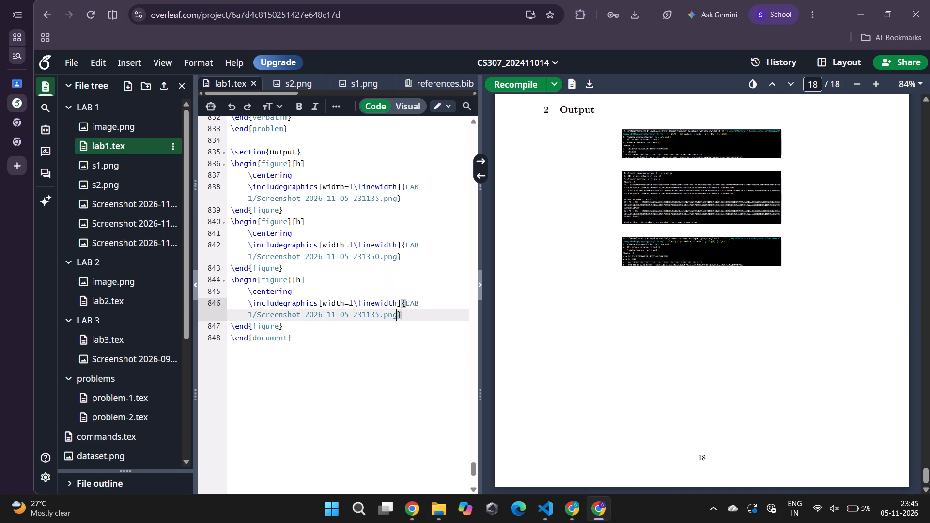
pyautogui.moveTo(395, 317); pyautogui.dragTo(262, 319)
pyautogui.press('BackSpace')
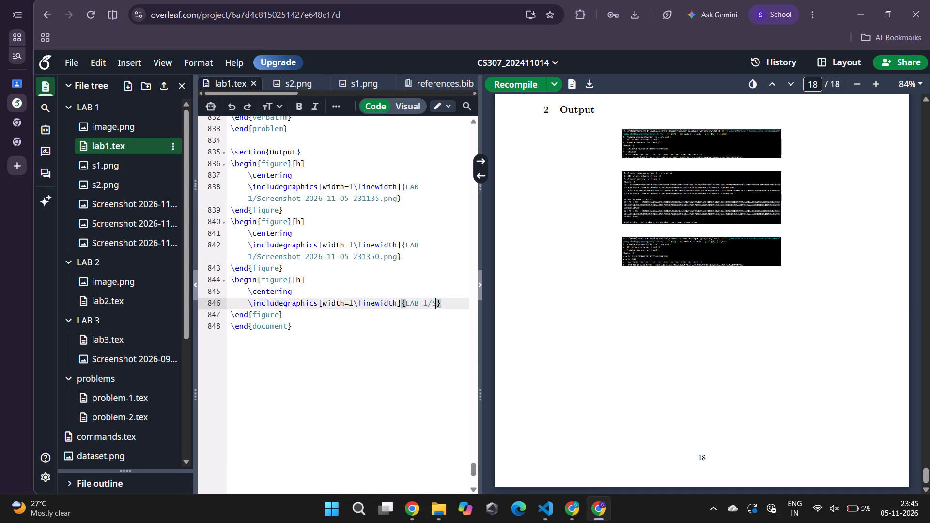
pyautogui.press('BackSpace')
pyautogui.press('s')
pyautogui.press('Up')
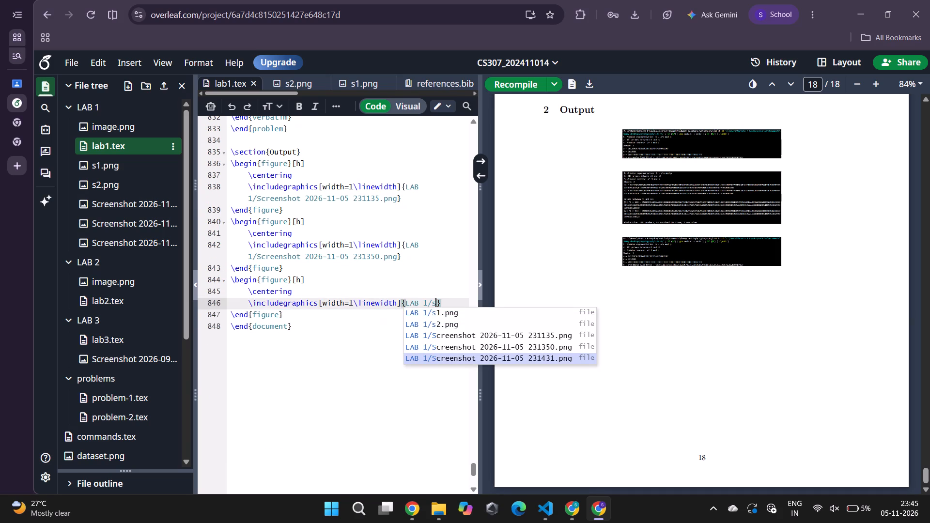
pyautogui.press('Return')
pyautogui.hotkey('ctrl', 's')
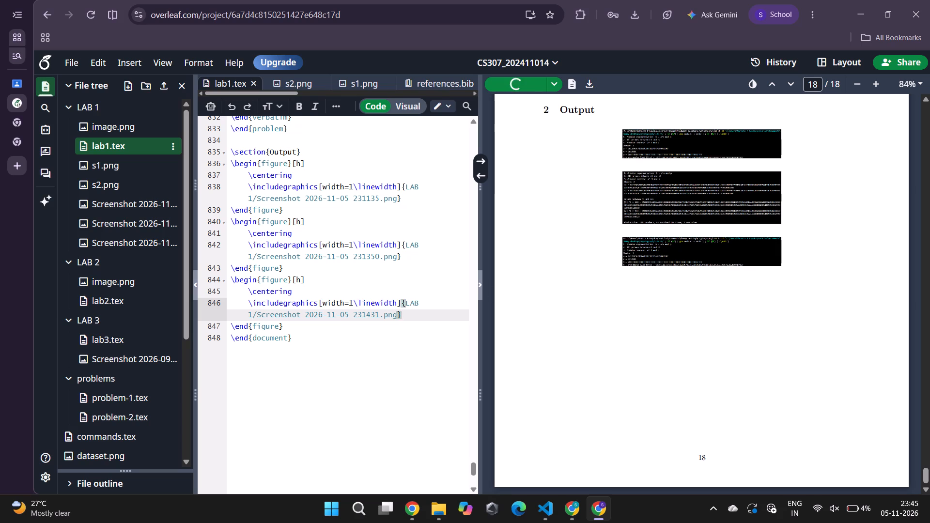
# Remove the word CRYPTOGRAPHY from the report's main heading so it reads LAB, and recompile.
pyautogui.moveTo(397, 314); pyautogui.dragTo(260, 319)
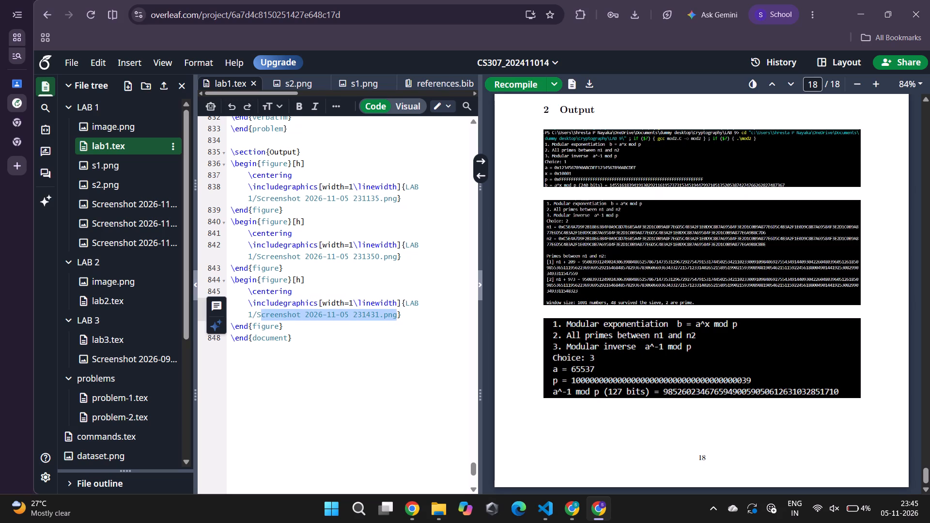
pyautogui.click(594, 299)
pyautogui.scroll(10, 612, 246)
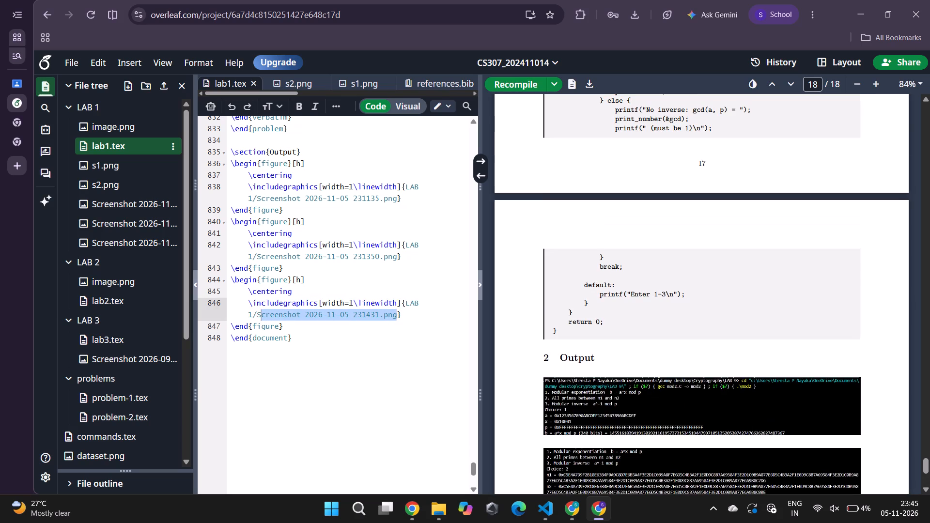
pyautogui.scroll(20, 612, 246)
pyautogui.scroll(2, 612, 246)
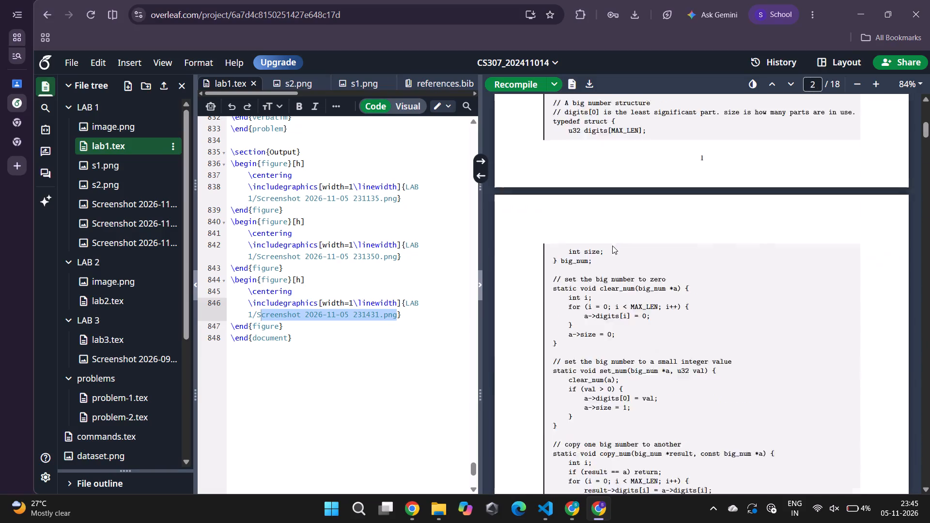
pyautogui.scroll(15, 612, 246)
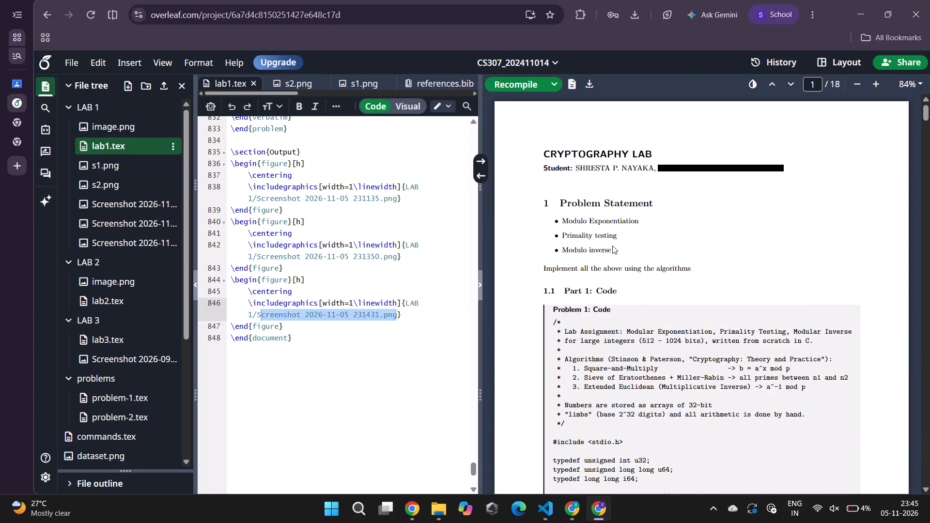
pyautogui.doubleClick(557, 153)
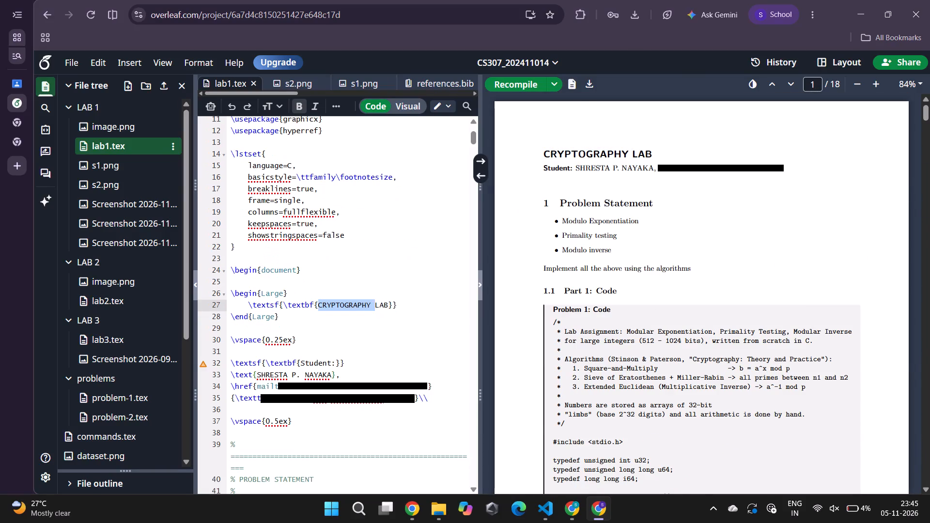
pyautogui.scroll(15, 397, 138)
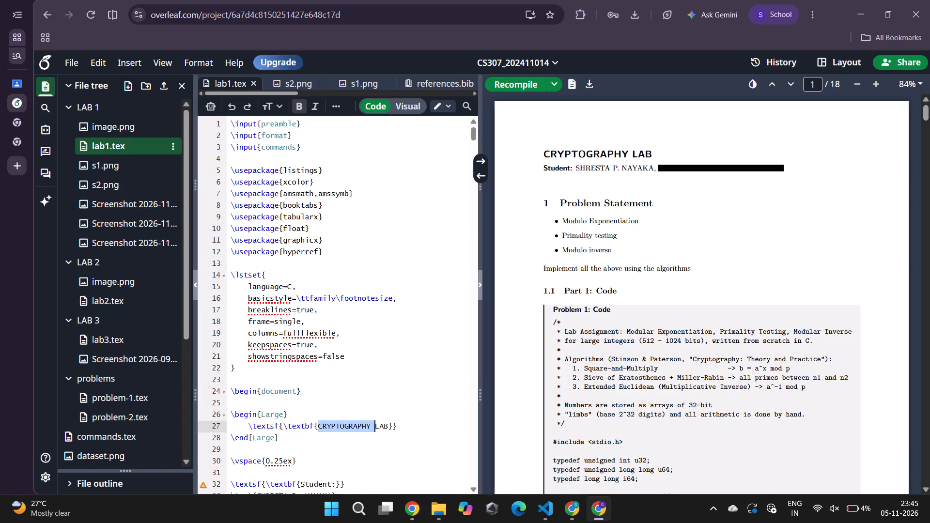
pyautogui.click(387, 430)
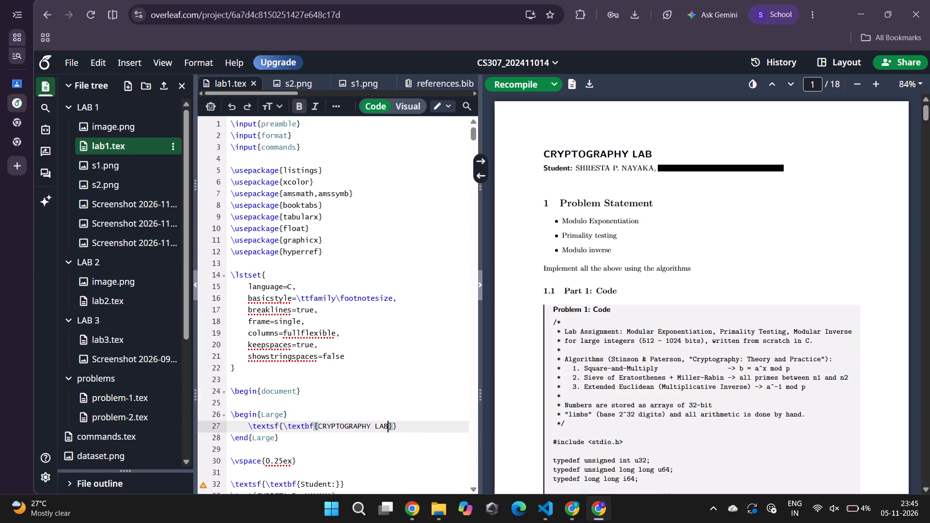
pyautogui.moveTo(387, 430); pyautogui.dragTo(320, 427)
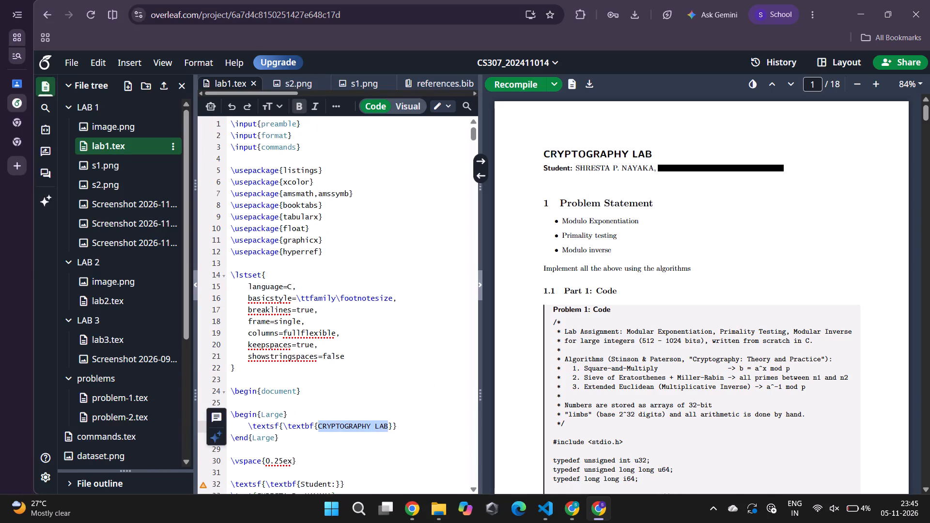
pyautogui.click(411, 402)
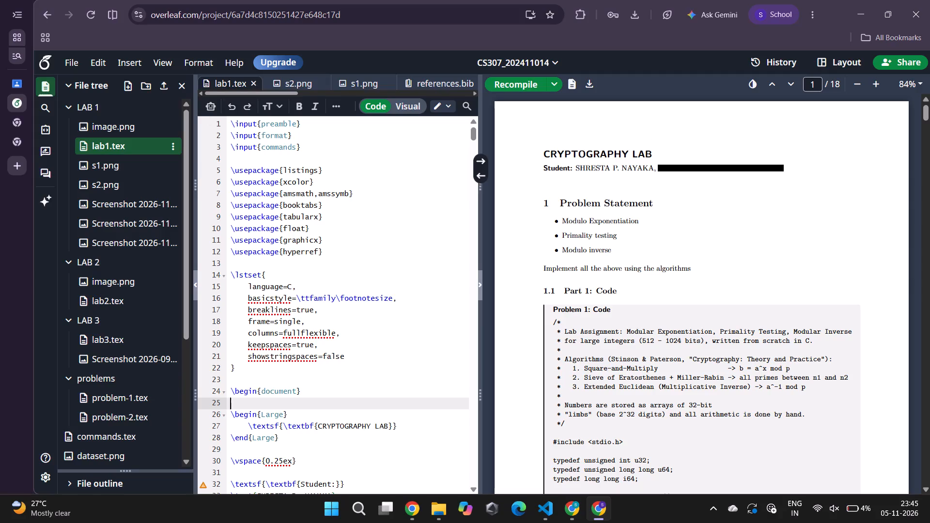
pyautogui.moveTo(375, 429); pyautogui.dragTo(322, 428)
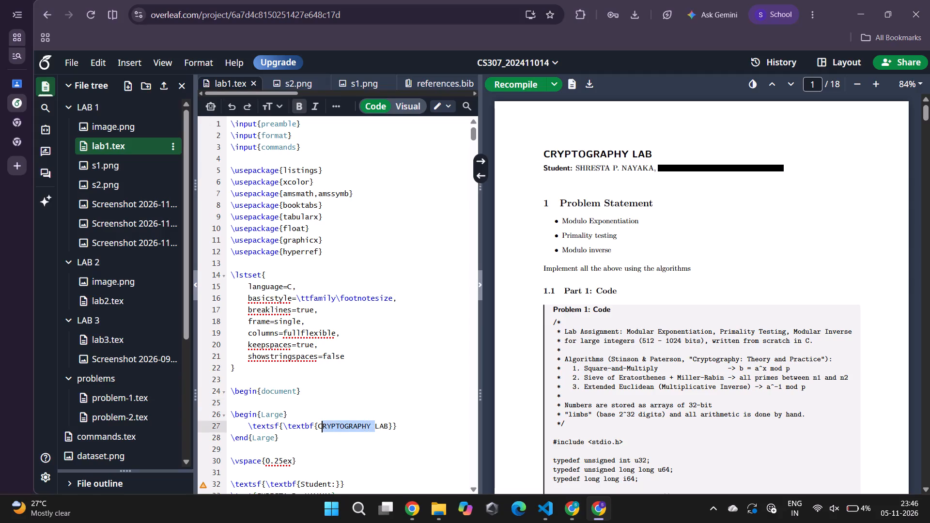
pyautogui.moveTo(322, 428); pyautogui.dragTo(322, 427)
pyautogui.press('BackSpace')
pyautogui.press('BackSpace')
pyautogui.hotkey('ctrl', 's')
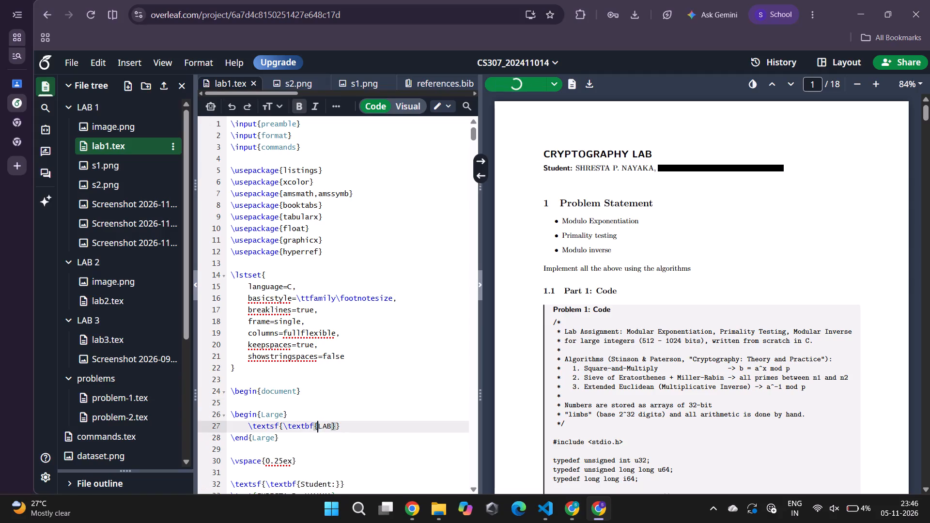
# Rename the project as Crypto followed by an underscore and the student ID number.
pyautogui.click(554, 61)
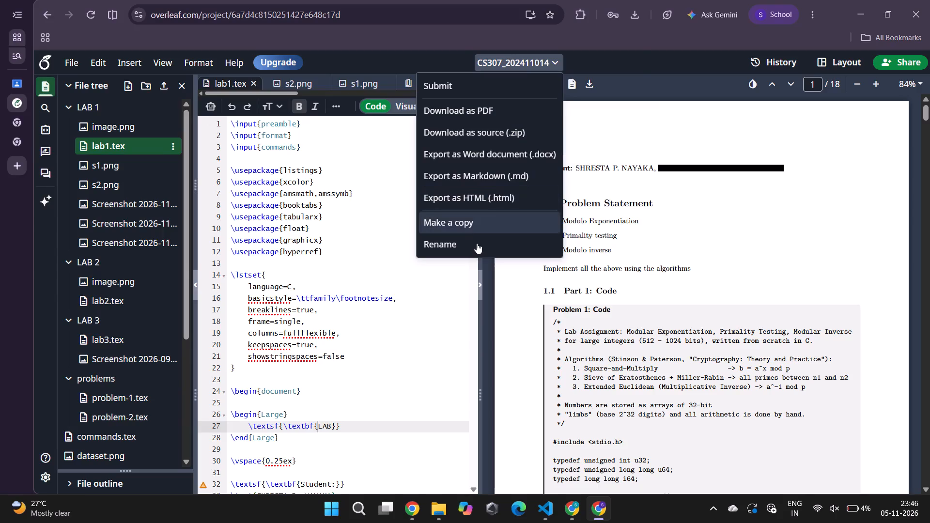
pyautogui.click(477, 243)
pyautogui.press('BackSpace')
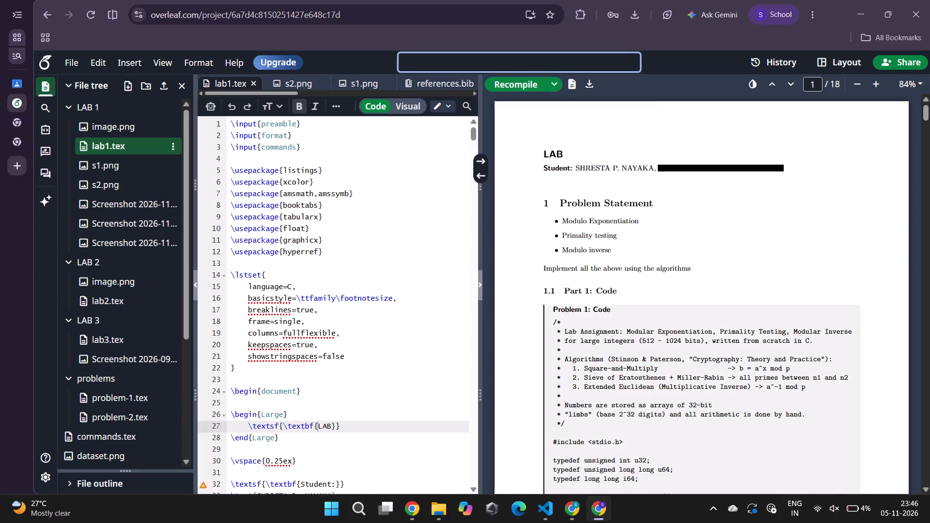
pyautogui.write('Crypto')
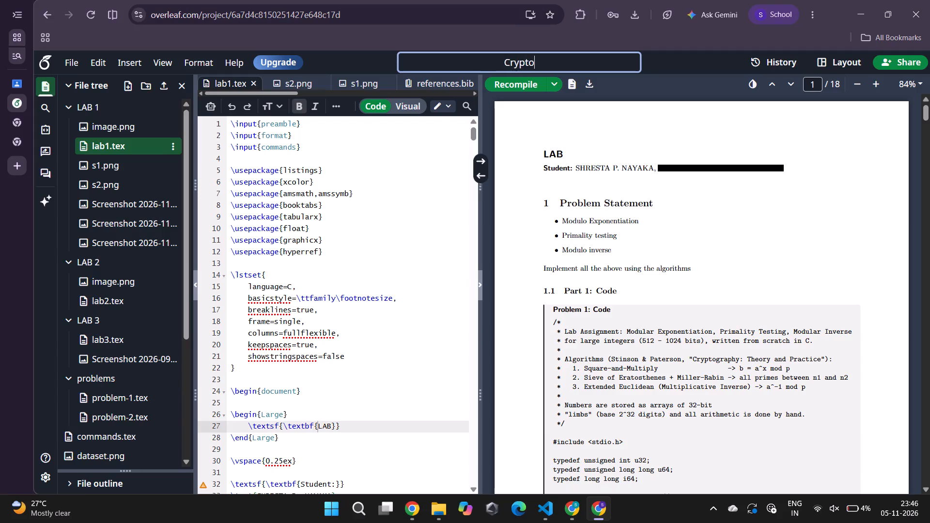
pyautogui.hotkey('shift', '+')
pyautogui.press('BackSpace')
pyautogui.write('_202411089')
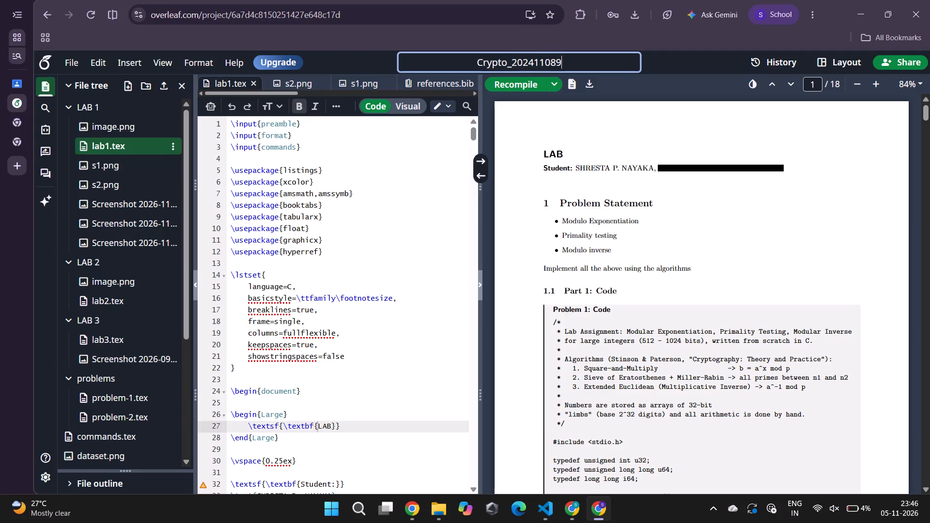
# Apply the new project name and download the compiled report as a PDF.
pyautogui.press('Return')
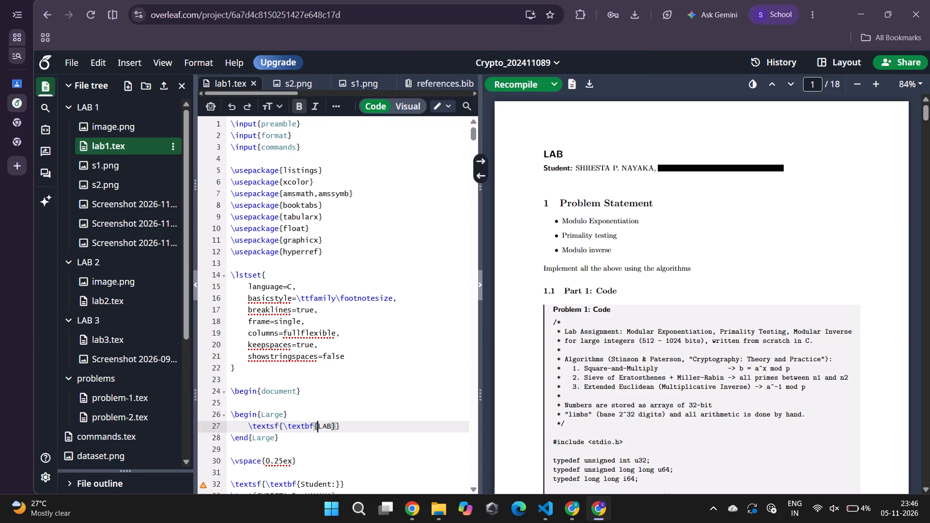
pyautogui.click(586, 86)
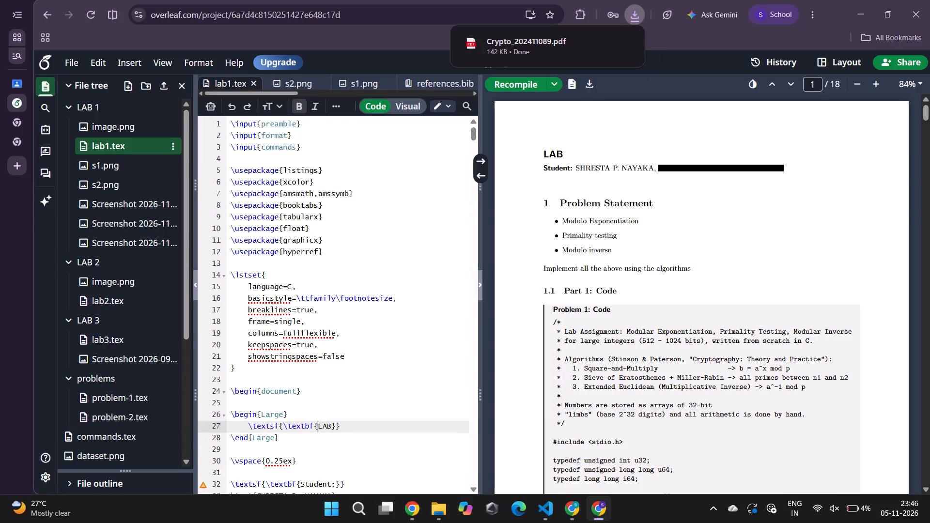
# Remove the full stop after the middle initial in the student's name in lab1.tex.
pyautogui.scroll(-2, 319, 423)
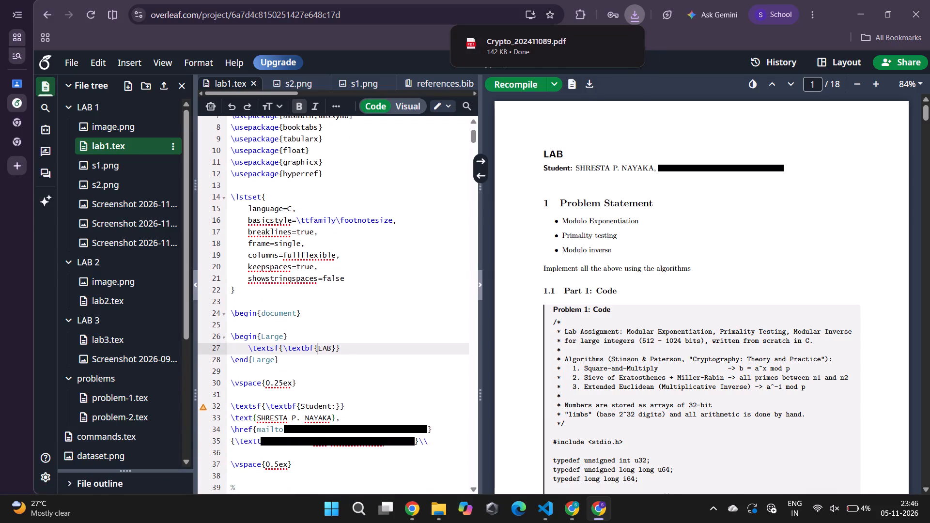
pyautogui.click(297, 418)
pyautogui.press('Right')
pyautogui.press('BackSpace')
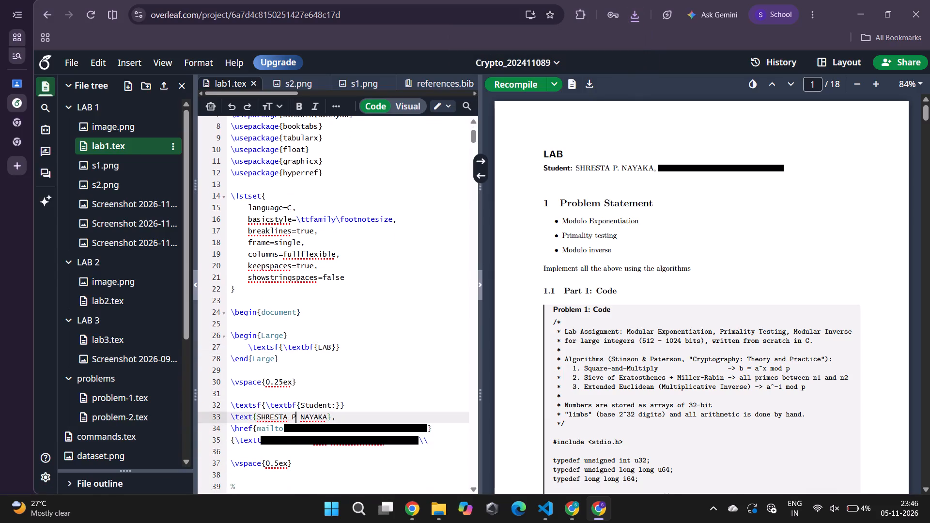
# Download the report PDF again.
pyautogui.click(590, 83)
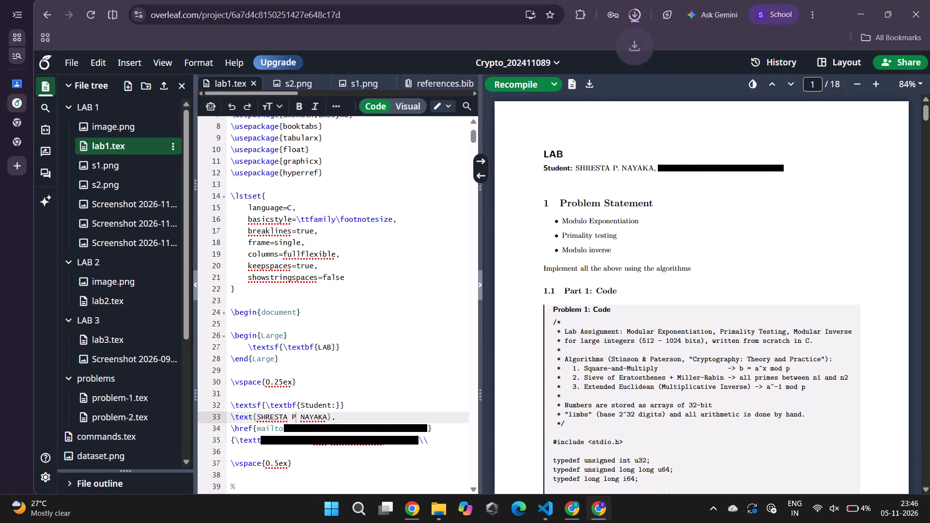
pyautogui.scroll(-15, 612, 238)
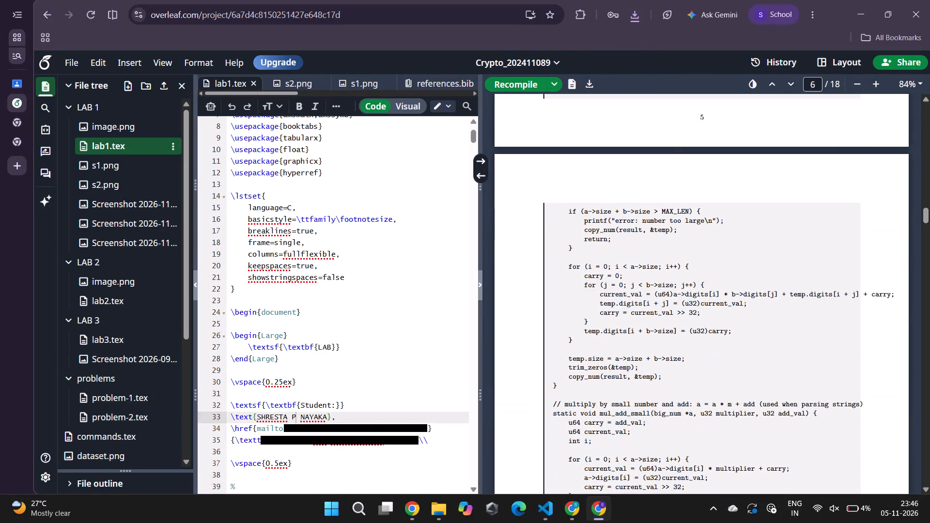
# Switch to WhatsApp from the system's app launcher.
pyautogui.click(327, 507)
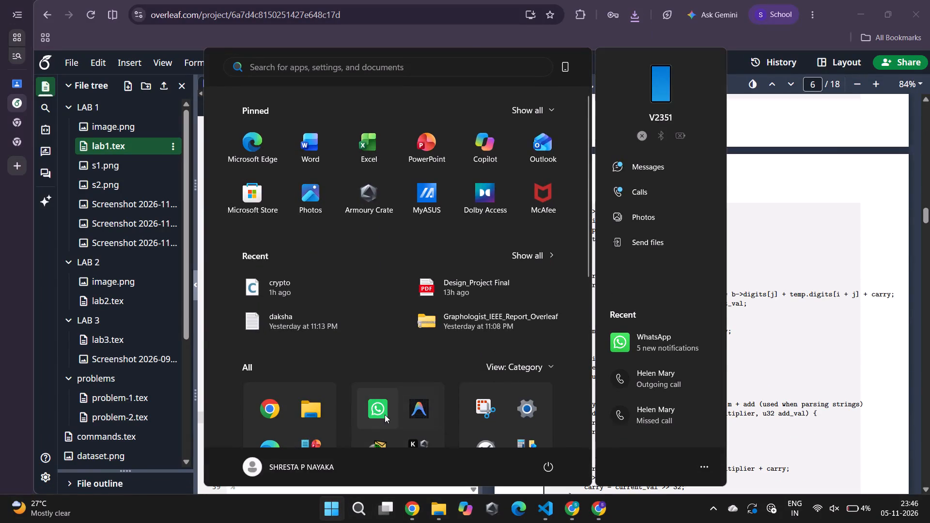
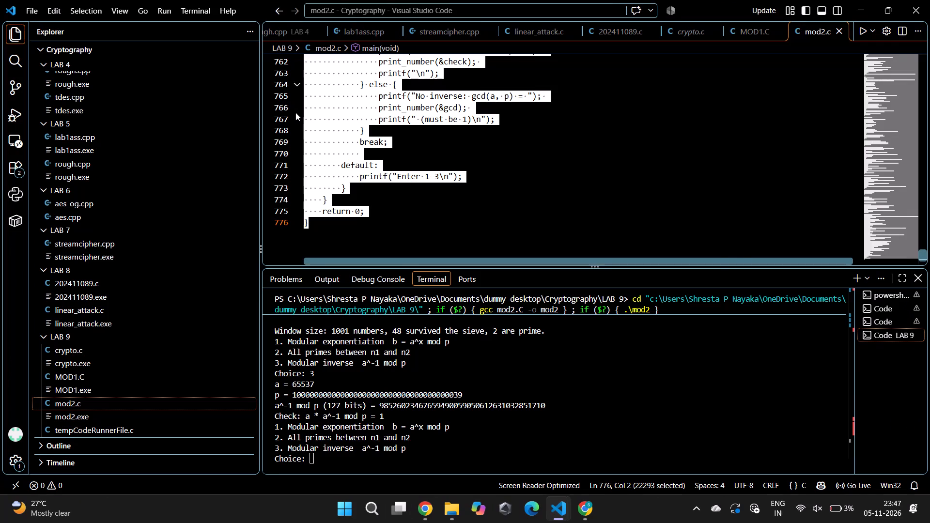
# Close all open application windows, including the Visual Studio Code, Chrome and File Explorer windows, leaving only the desktop.
pyautogui.hotkey('alt', 'F4')
pyautogui.hotkey('alt', 'Tab')
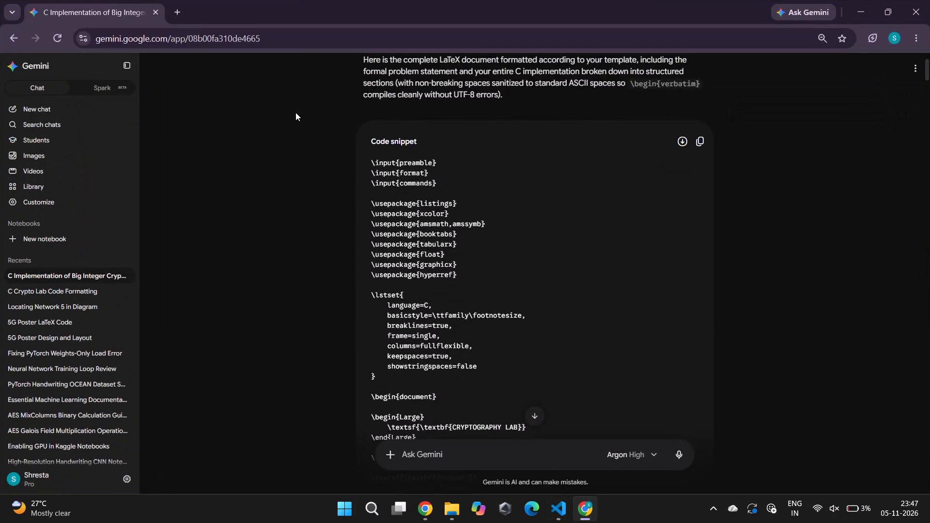
pyautogui.hotkey('alt', 'F4')
pyautogui.hotkey('alt', 'F4')
pyautogui.press('F4')
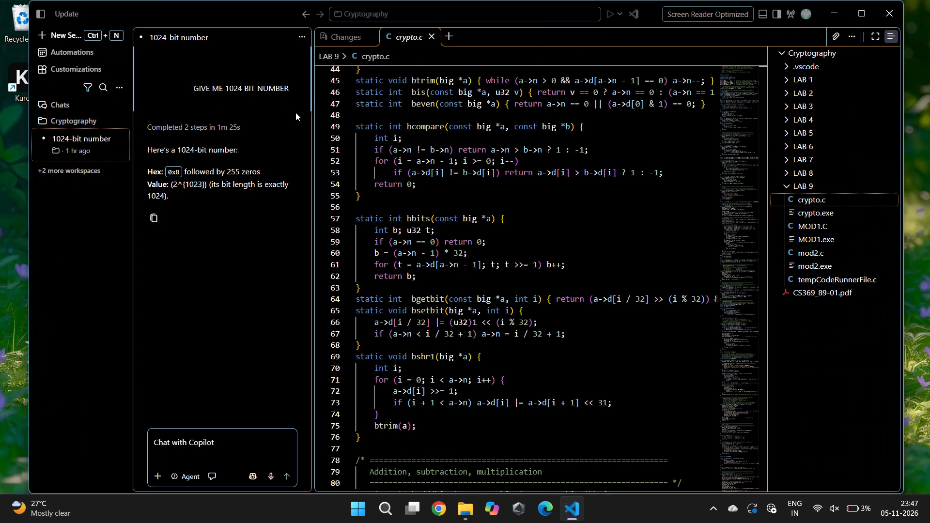
pyautogui.hotkey('alt', 'Tab')
pyautogui.hotkey('alt', 'F4')
pyautogui.hotkey('alt', 'F4')
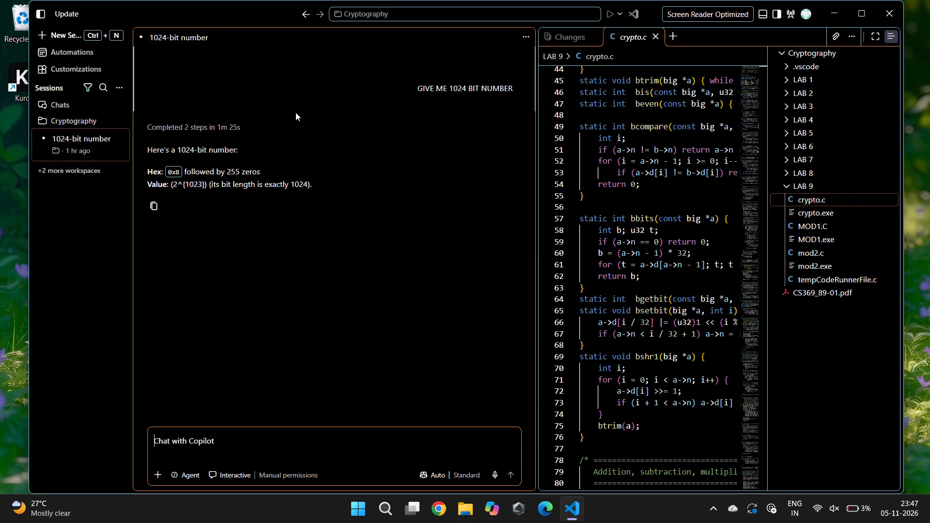
pyautogui.hotkey('alt', 'Tab')
pyautogui.hotkey('alt', 'F4')
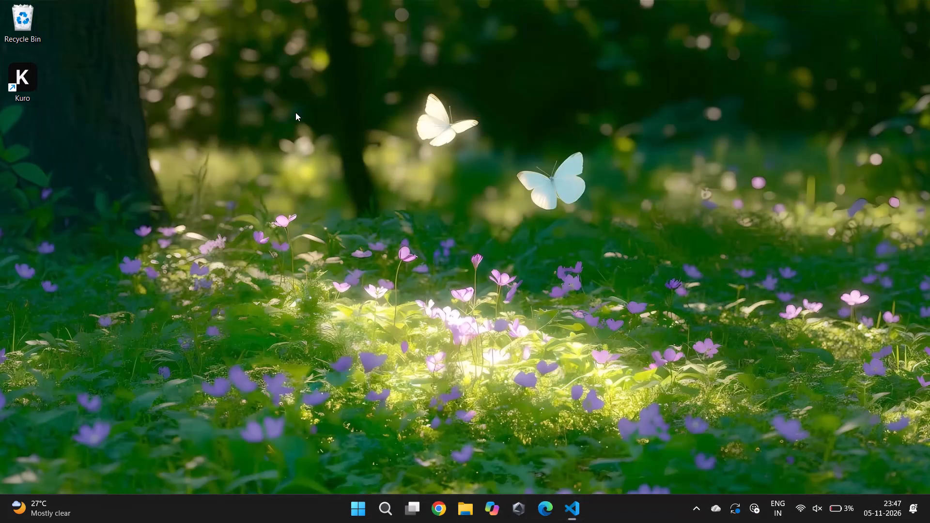
# Shut down the computer from the desktop.
pyautogui.keyDown('alt'); pyautogui.click(295, 112); pyautogui.keyUp('alt')
pyautogui.hotkey('alt', 'F4')
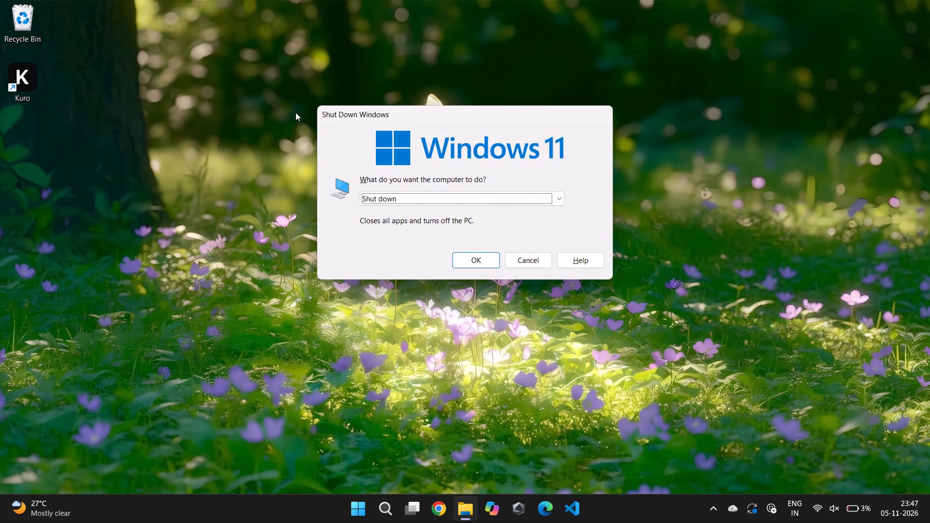
pyautogui.press('Return')
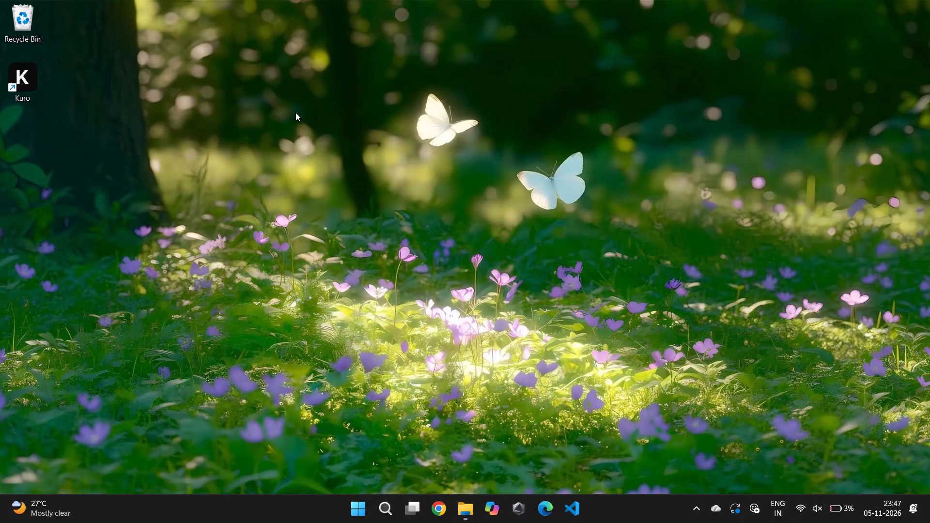